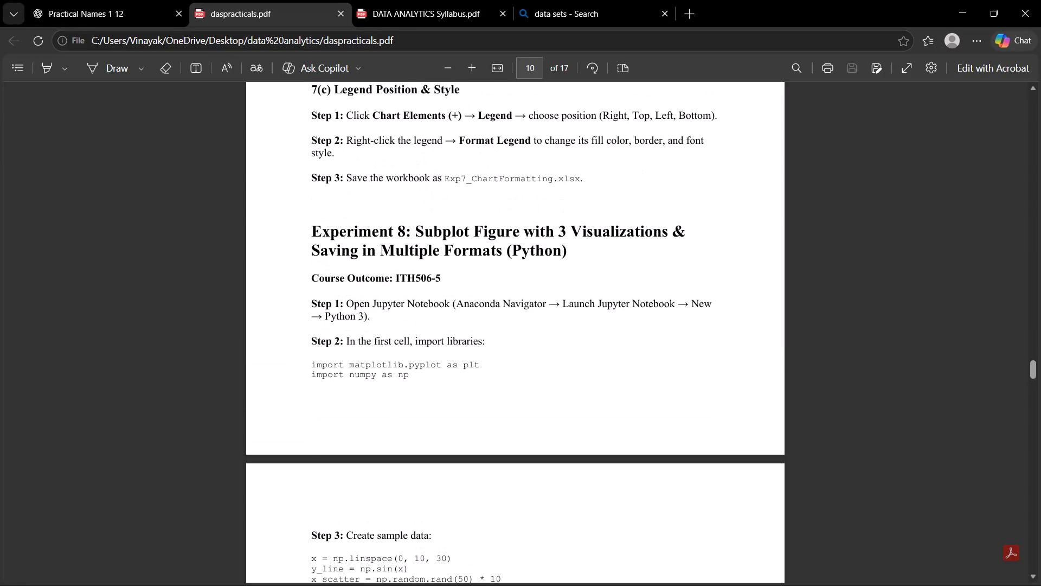
# Look back through the practicals PDF from Experiment 8, examining the Experiment 7 title and the preceding experiments.
pyautogui.scroll(1, 482, 260)
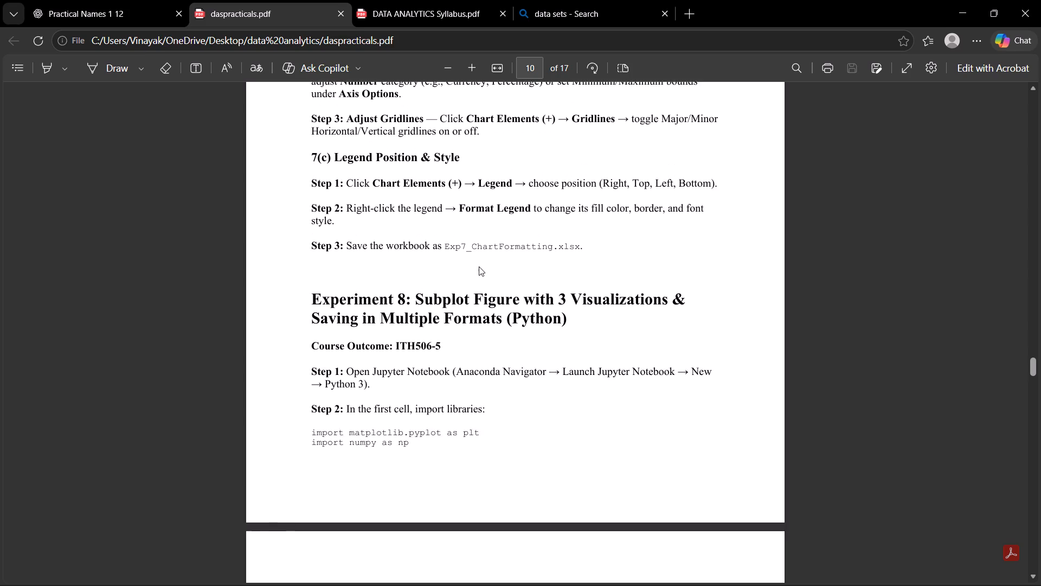
pyautogui.scroll(5, 479, 266)
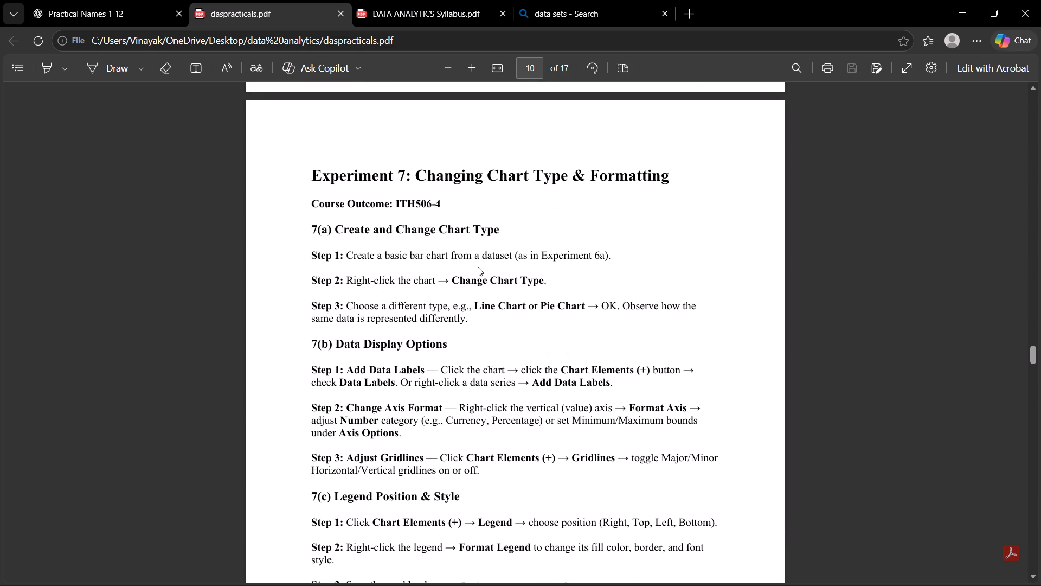
pyautogui.moveTo(420, 174); pyautogui.dragTo(653, 180)
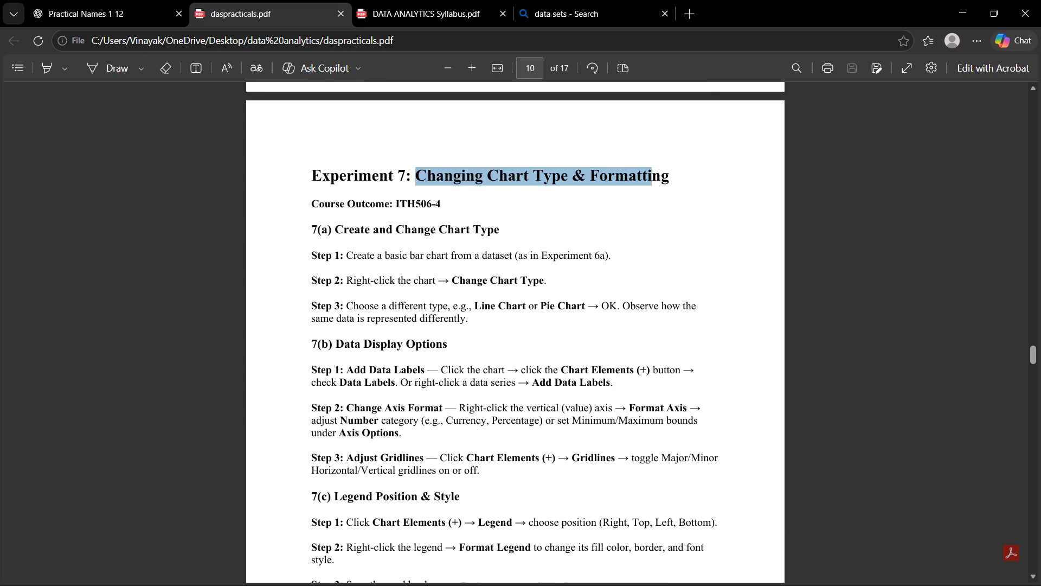
pyautogui.moveTo(653, 180); pyautogui.dragTo(665, 176)
pyautogui.click(608, 217)
pyautogui.scroll(10, 470, 270)
pyautogui.scroll(6, 416, 307)
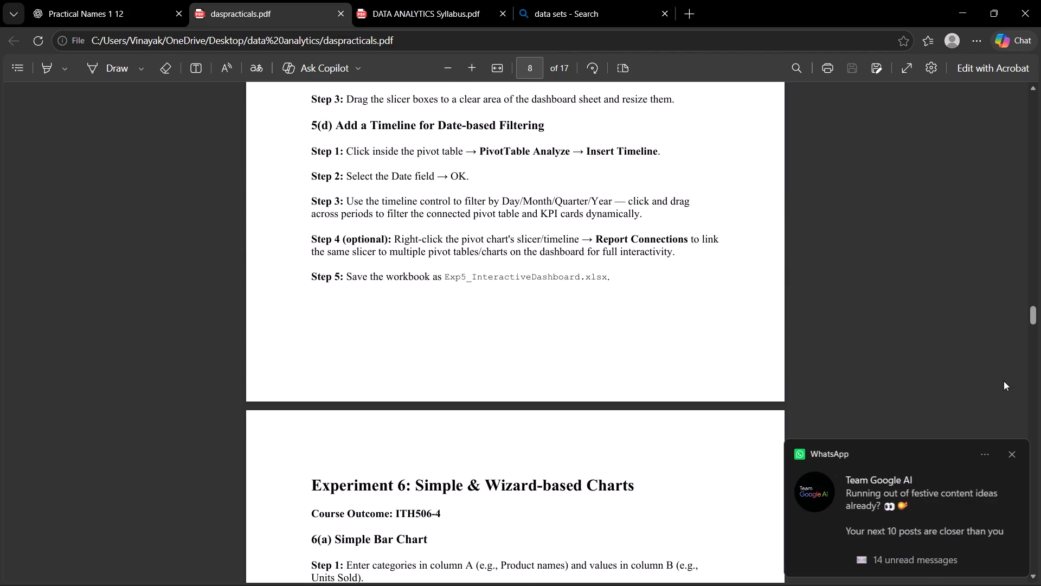
# Dismiss the WhatsApp notification and the McAfee protection alert.
pyautogui.click(1011, 450)
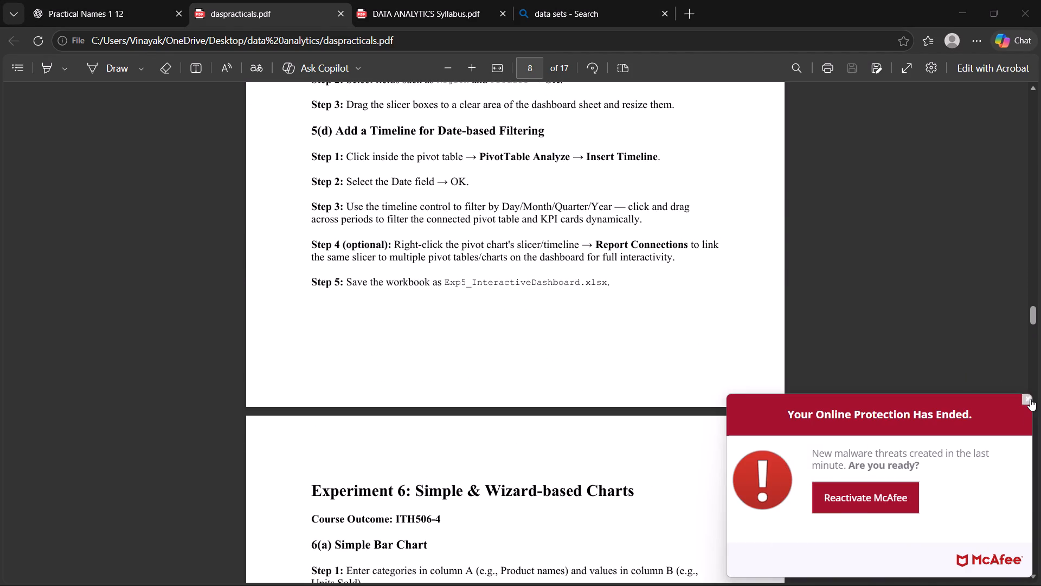
pyautogui.click(1029, 399)
# Mute the system sound in the quick settings.
pyautogui.click(938, 565)
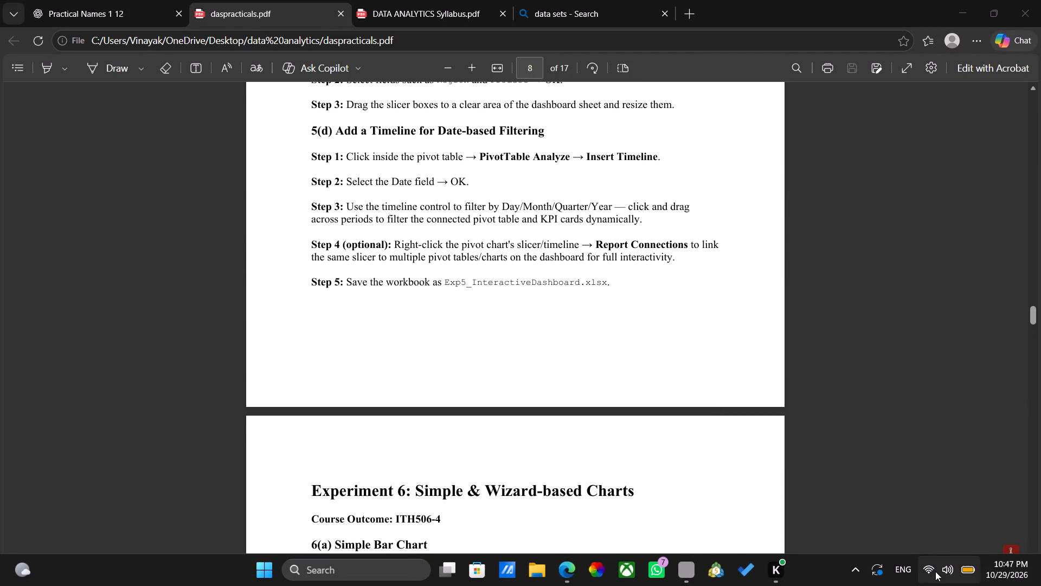
pyautogui.click(935, 572)
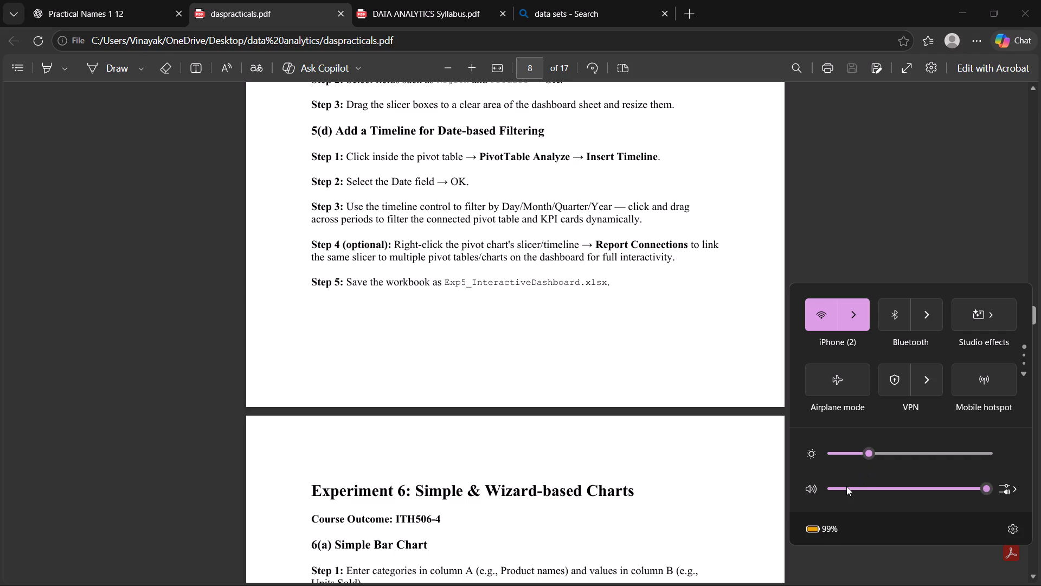
pyautogui.moveTo(840, 496); pyautogui.dragTo(819, 492)
pyautogui.click(801, 177)
# Read the Experiment 5 instructions for the interactive dashboard in the practicals PDF, including the 5(a) Import Dataset section.
pyautogui.scroll(3, 510, 294)
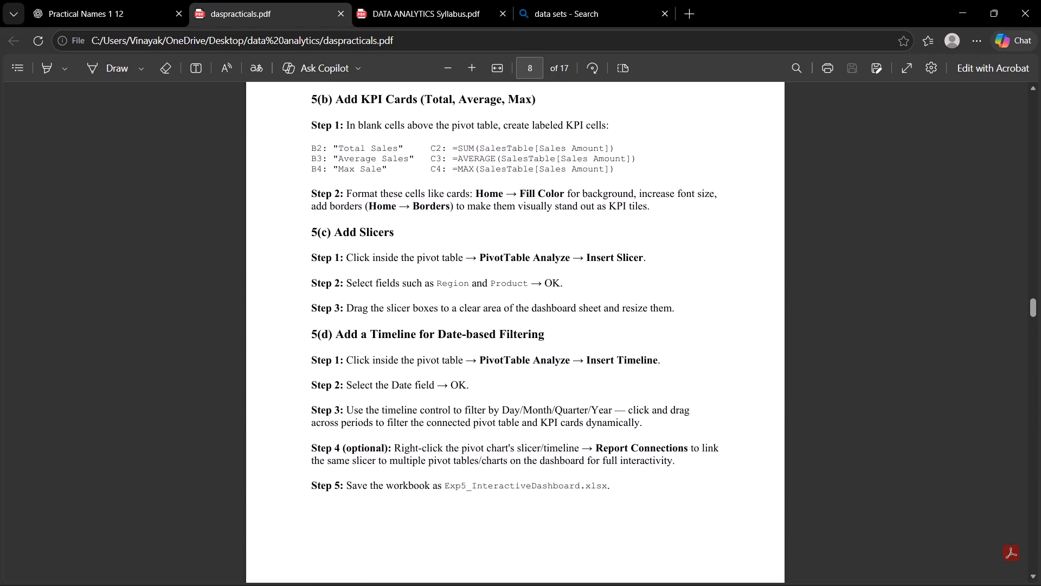
pyautogui.scroll(4, 448, 306)
pyautogui.moveTo(414, 195); pyautogui.dragTo(567, 200)
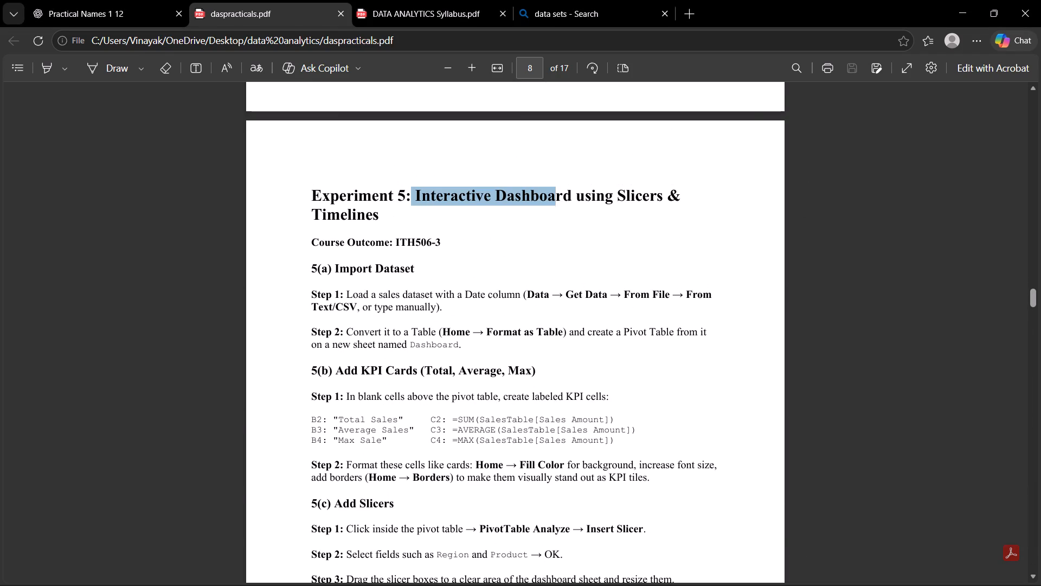
pyautogui.moveTo(567, 200); pyautogui.dragTo(709, 200)
pyautogui.click(398, 221)
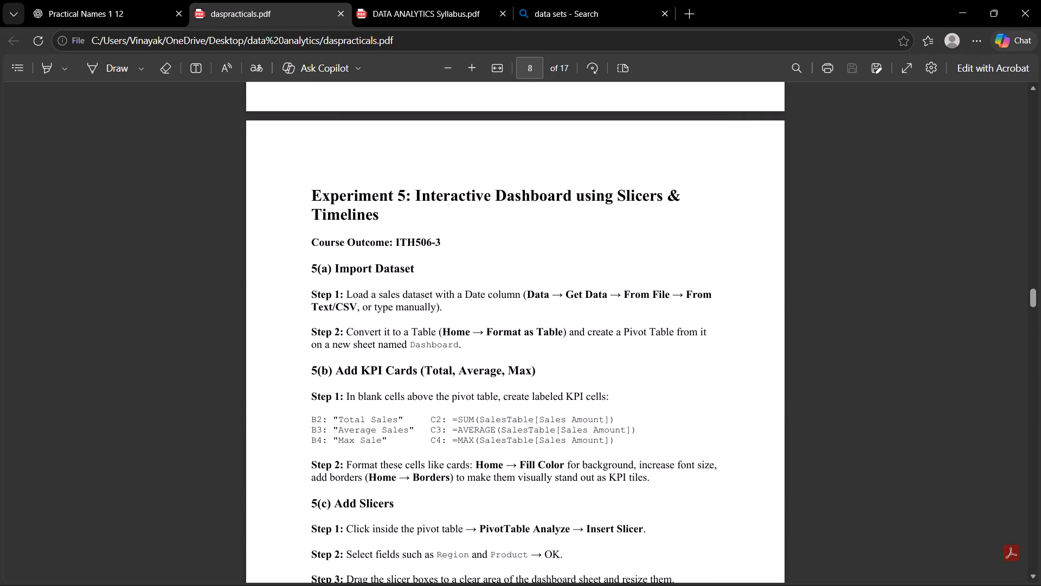
pyautogui.moveTo(312, 265); pyautogui.dragTo(441, 278)
pyautogui.click(441, 278)
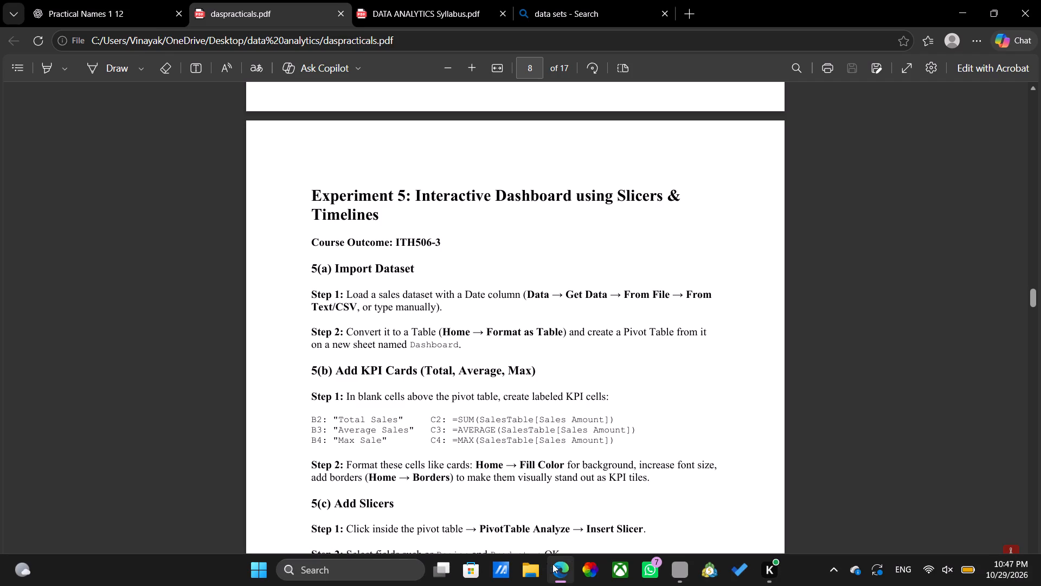
# Launch Excel and create a new blank workbook.
pyautogui.click(399, 569)
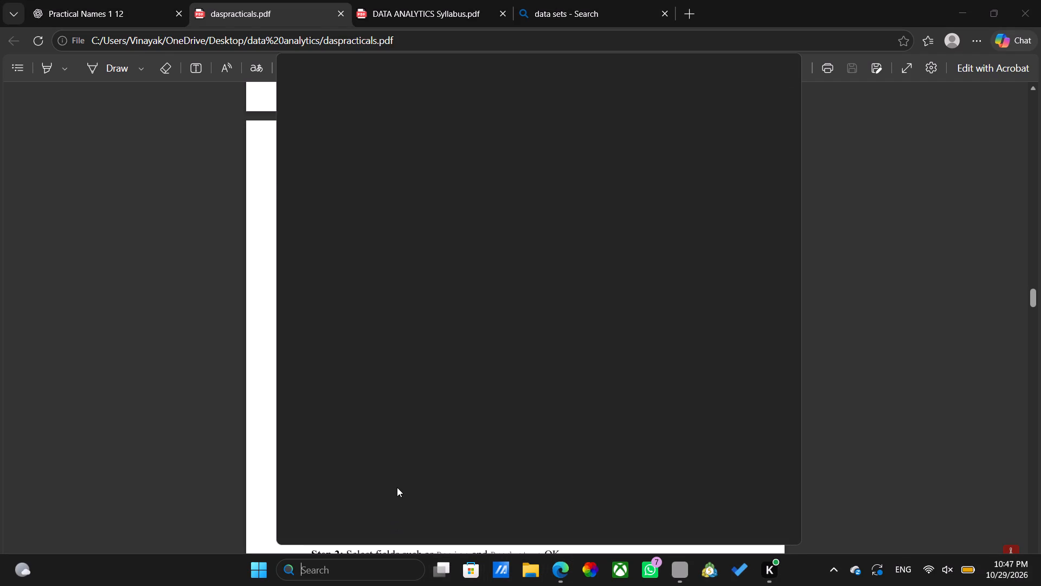
pyautogui.press('e')
pyautogui.press('x')
pyautogui.click(403, 149)
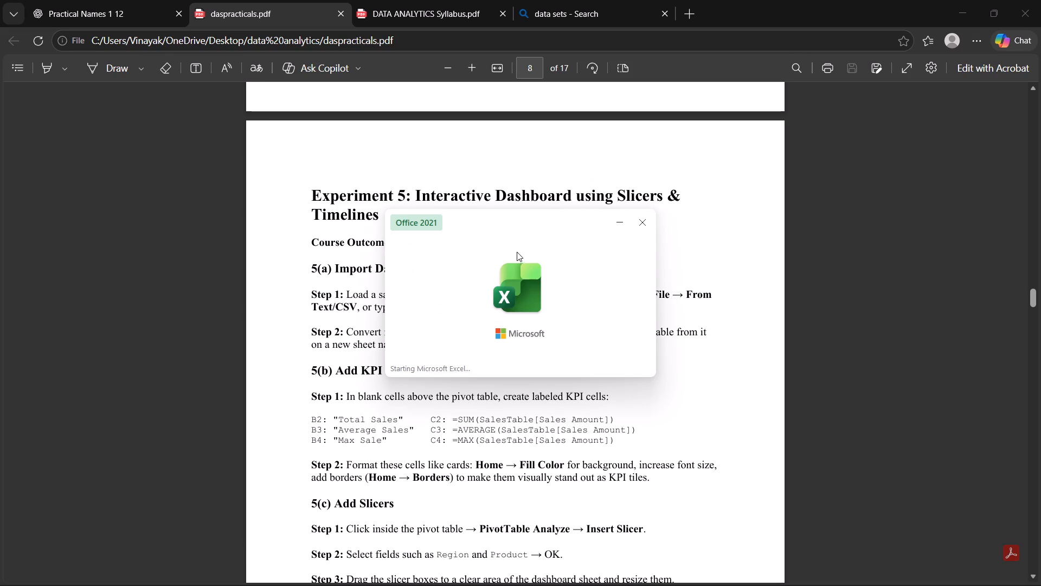
pyautogui.moveTo(510, 212); pyautogui.dragTo(462, 217)
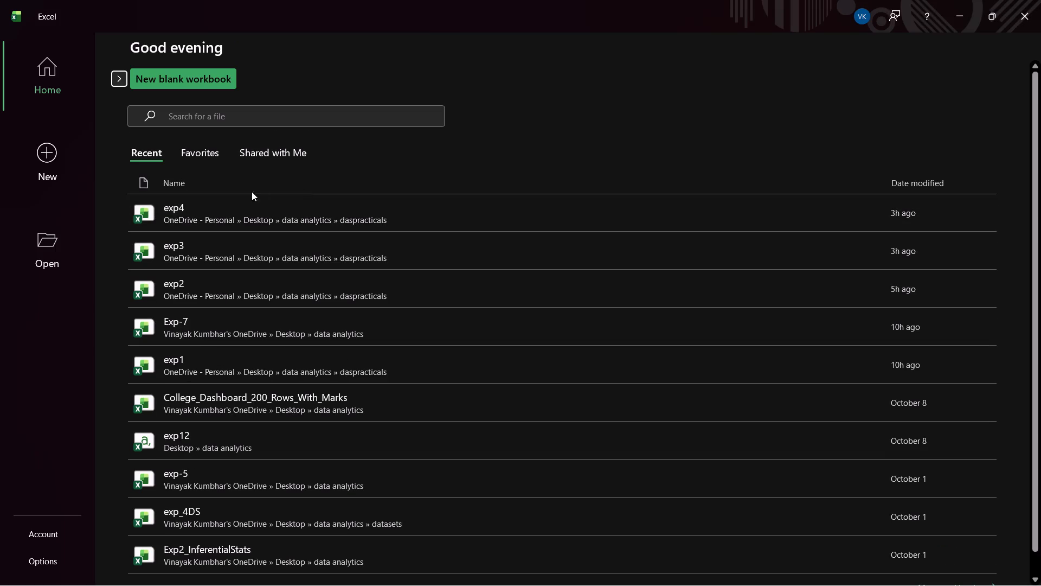
pyautogui.click(171, 74)
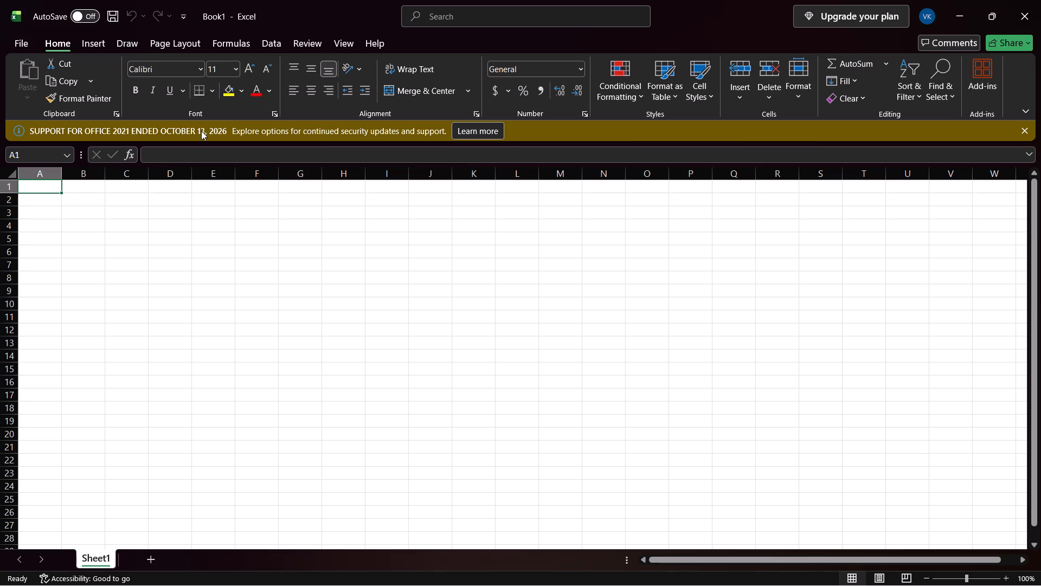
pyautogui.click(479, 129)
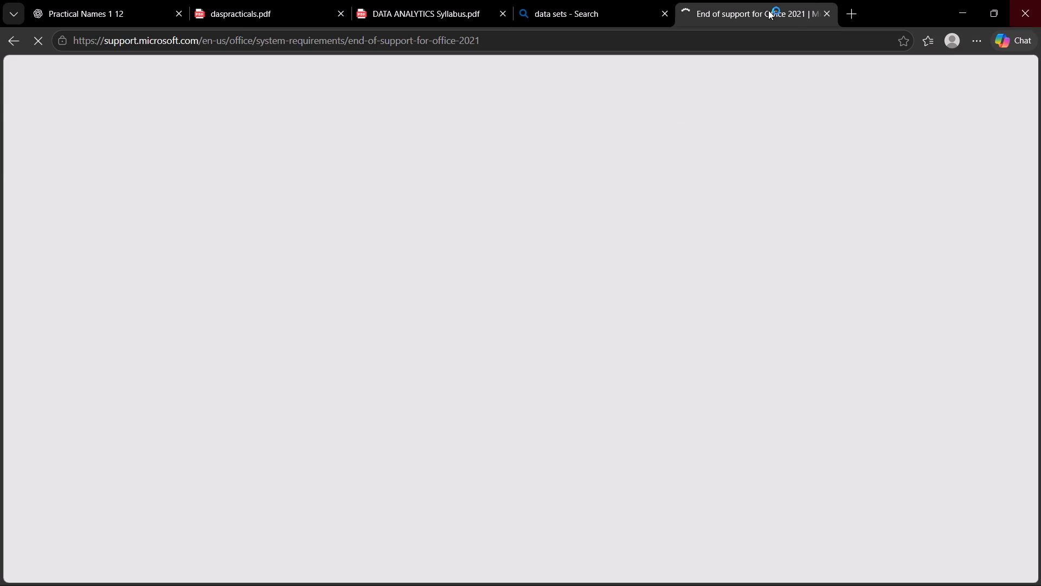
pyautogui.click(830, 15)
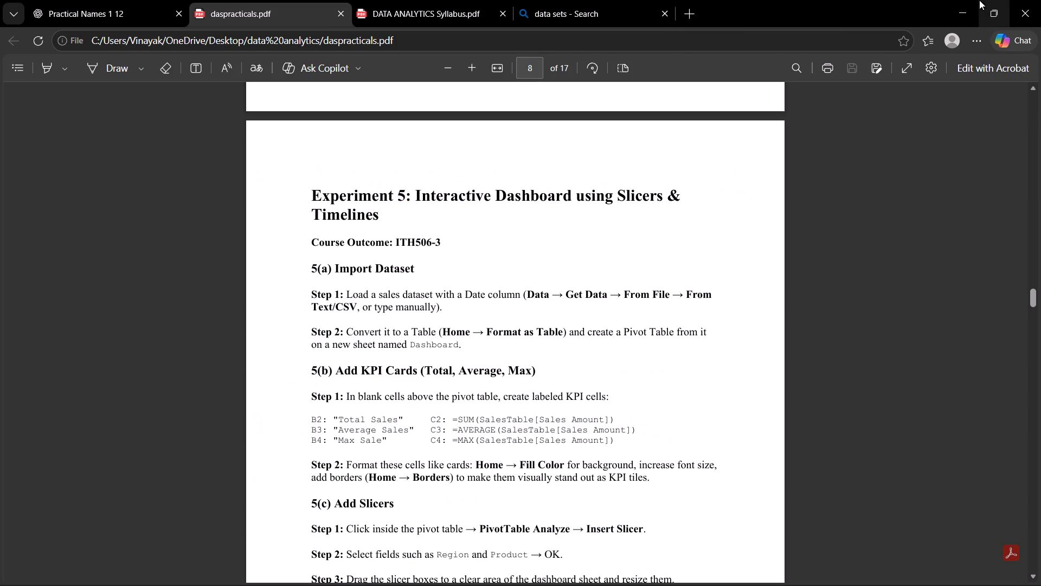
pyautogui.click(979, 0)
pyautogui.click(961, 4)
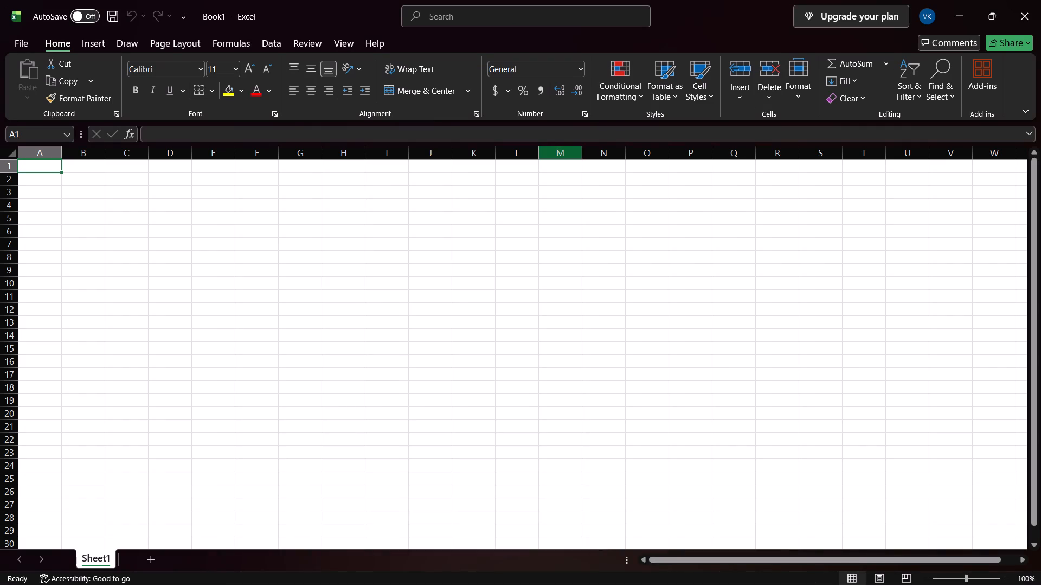
# Import the experiment3_sales_dataset CSV file from the Desktop's data analytics > daspracticals folder and load it into the workbook.
pyautogui.click(57, 168)
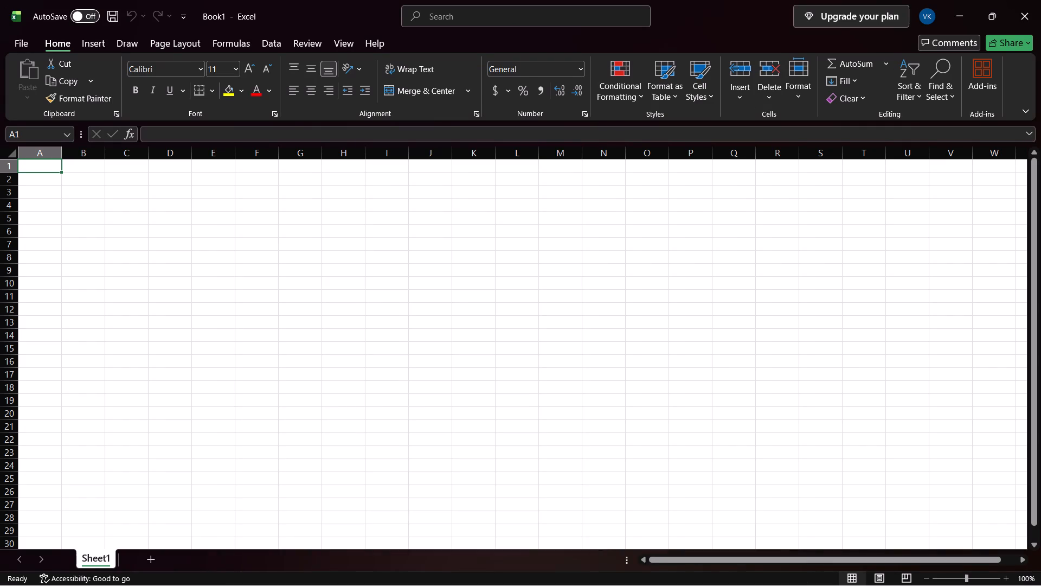
pyautogui.click(269, 43)
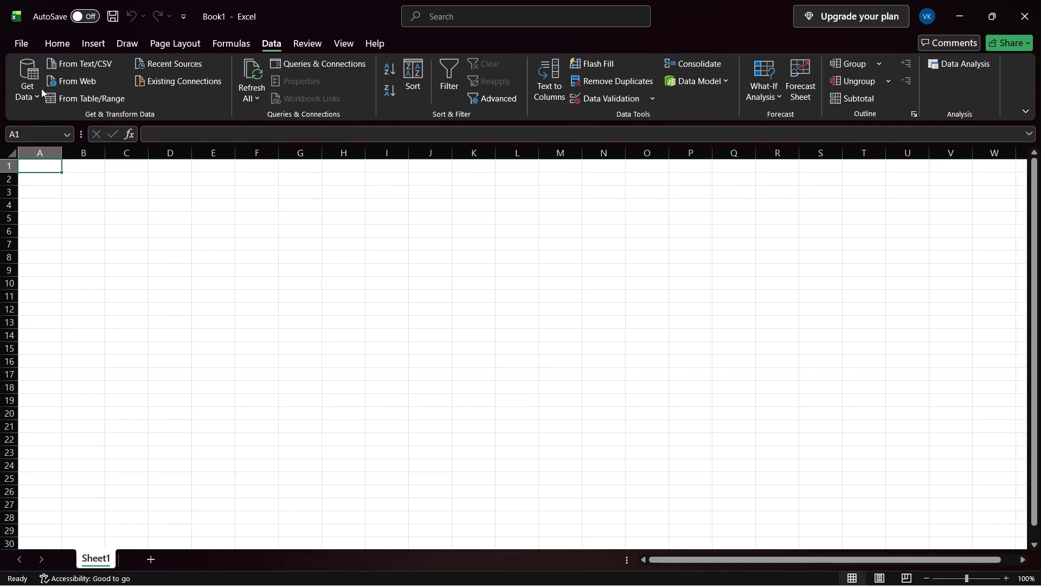
pyautogui.click(64, 63)
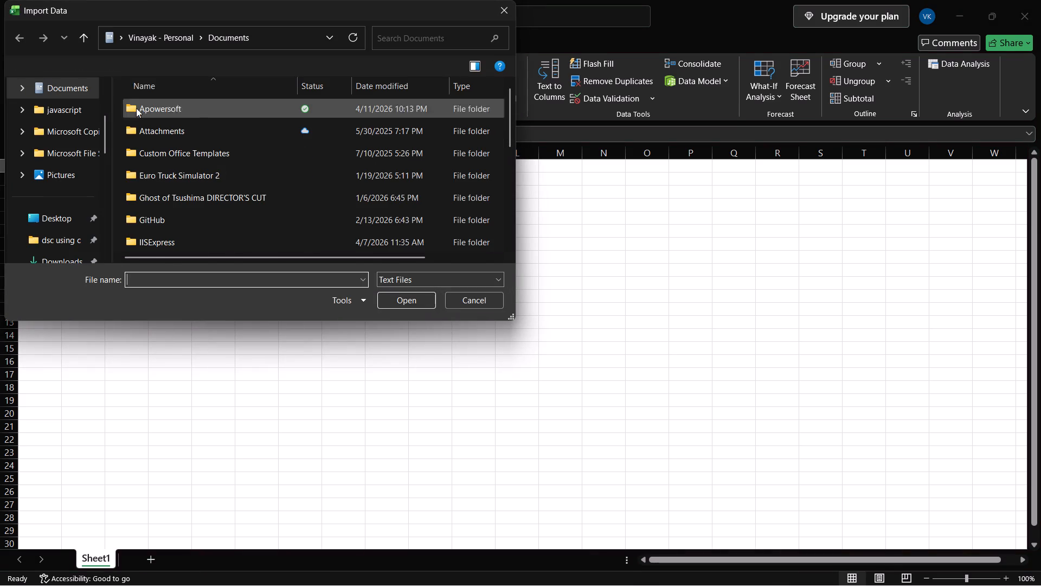
pyautogui.click(79, 220)
pyautogui.doubleClick(202, 233)
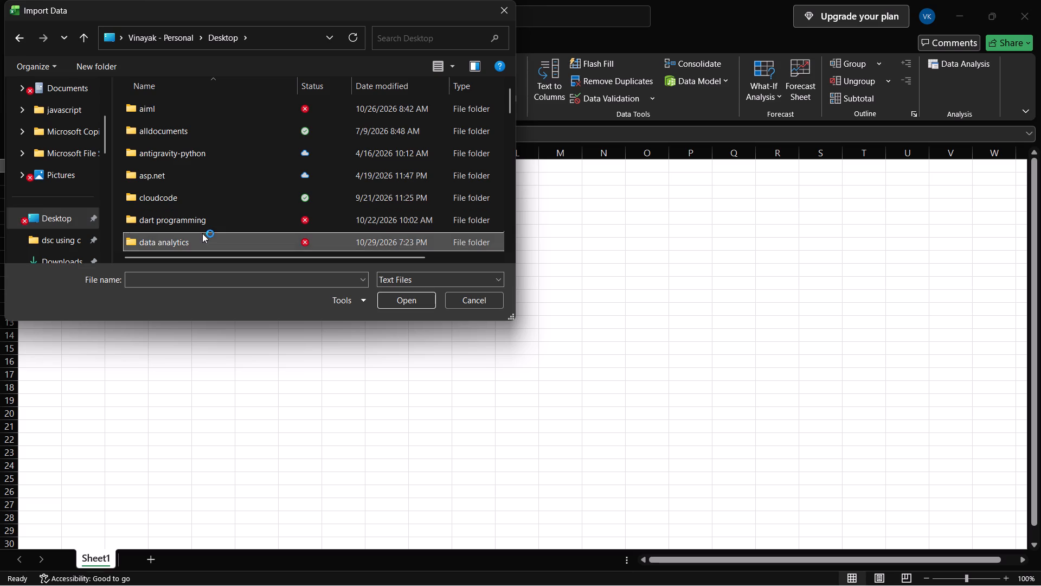
pyautogui.tripleClick(184, 152)
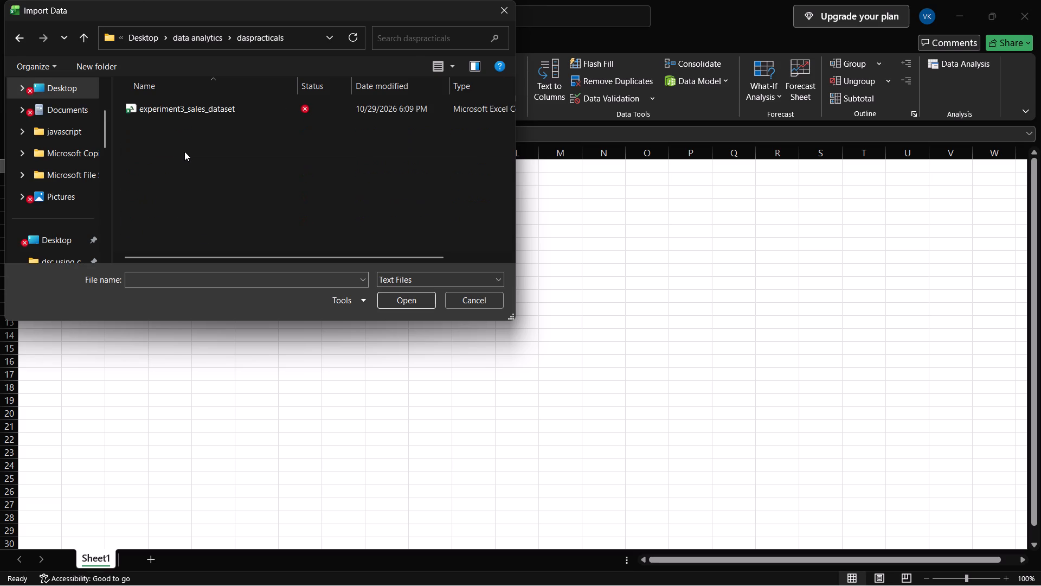
pyautogui.click(196, 118)
pyautogui.click(204, 107)
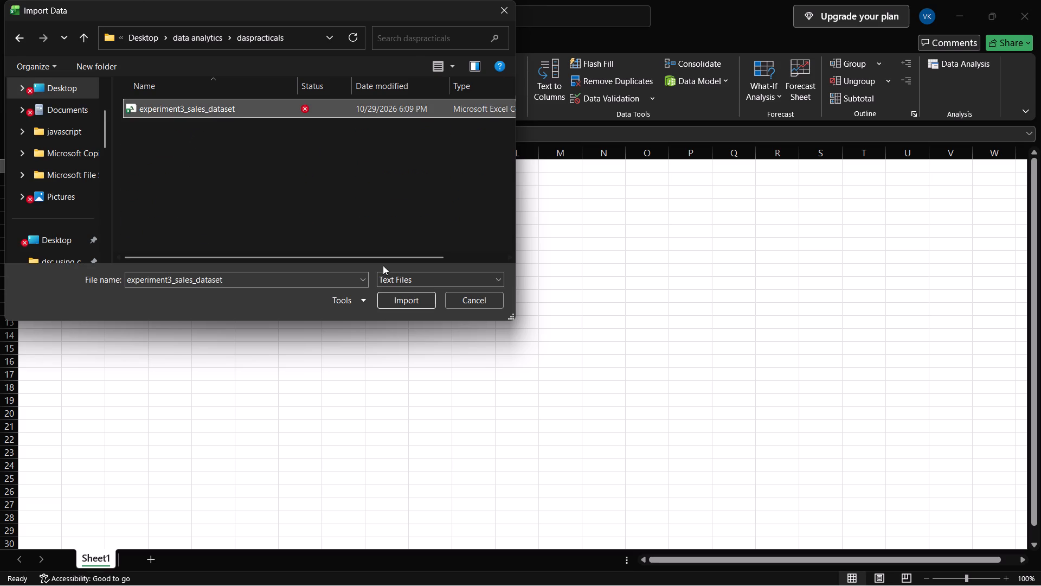
pyautogui.click(393, 300)
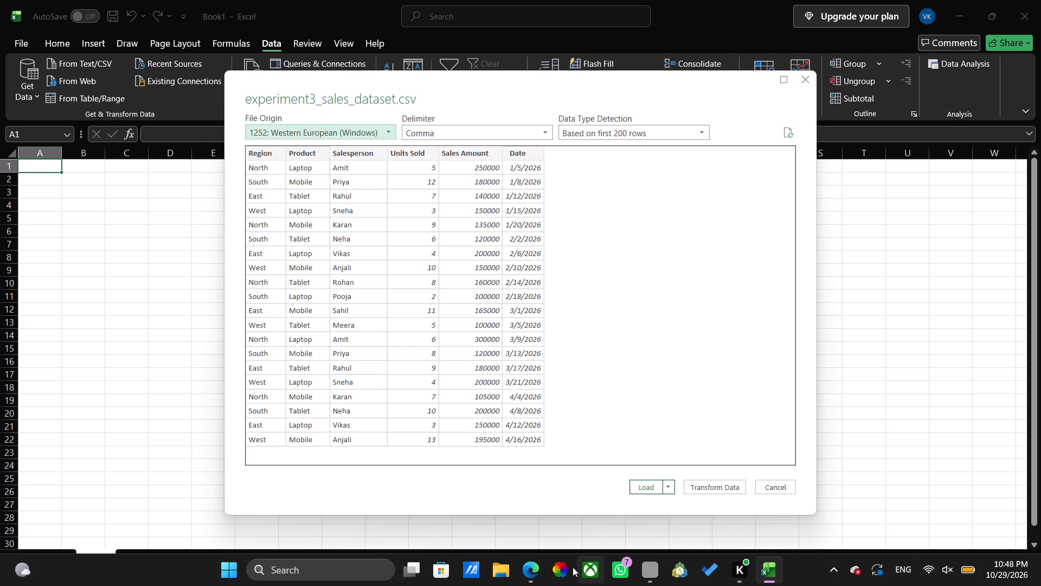
pyautogui.click(647, 481)
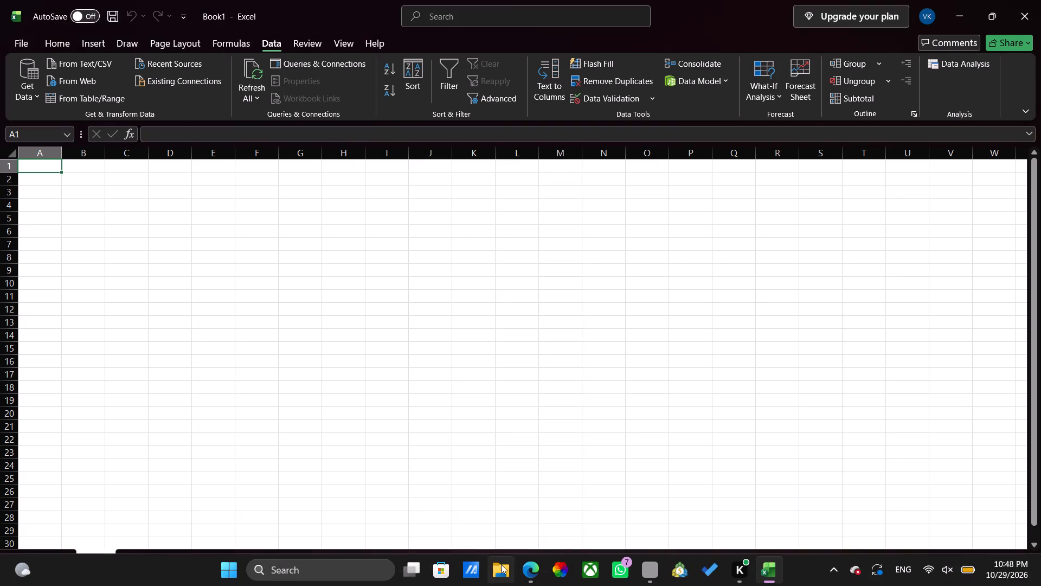
# Switch to the practicals PDF in Edge to reread the 5(a) Import Dataset section, and return to Excel.
pyautogui.click(535, 564)
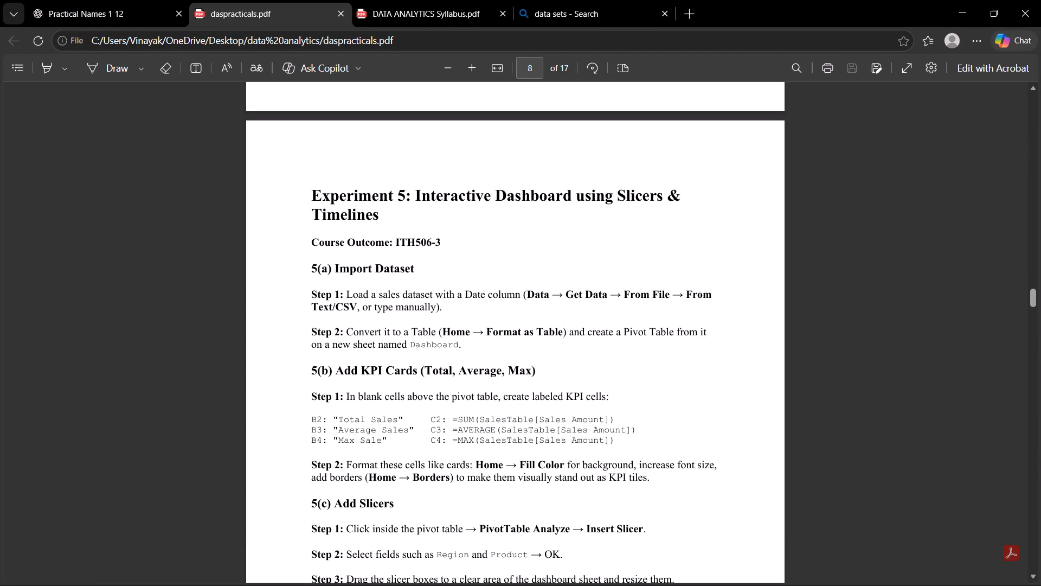
pyautogui.moveTo(314, 269); pyautogui.dragTo(430, 265)
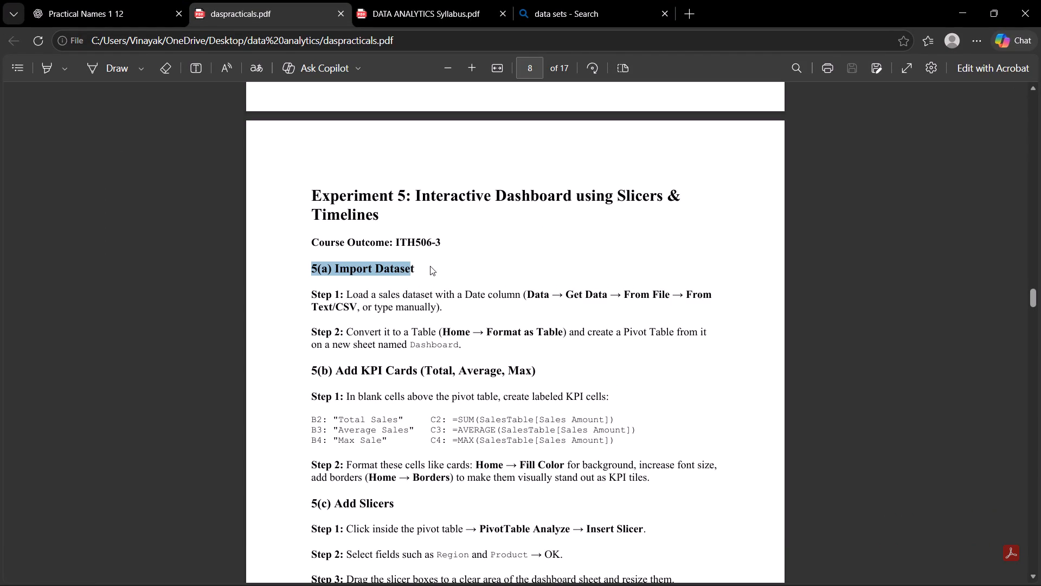
pyautogui.click(422, 265)
pyautogui.moveTo(419, 267); pyautogui.dragTo(294, 274)
pyautogui.click(293, 275)
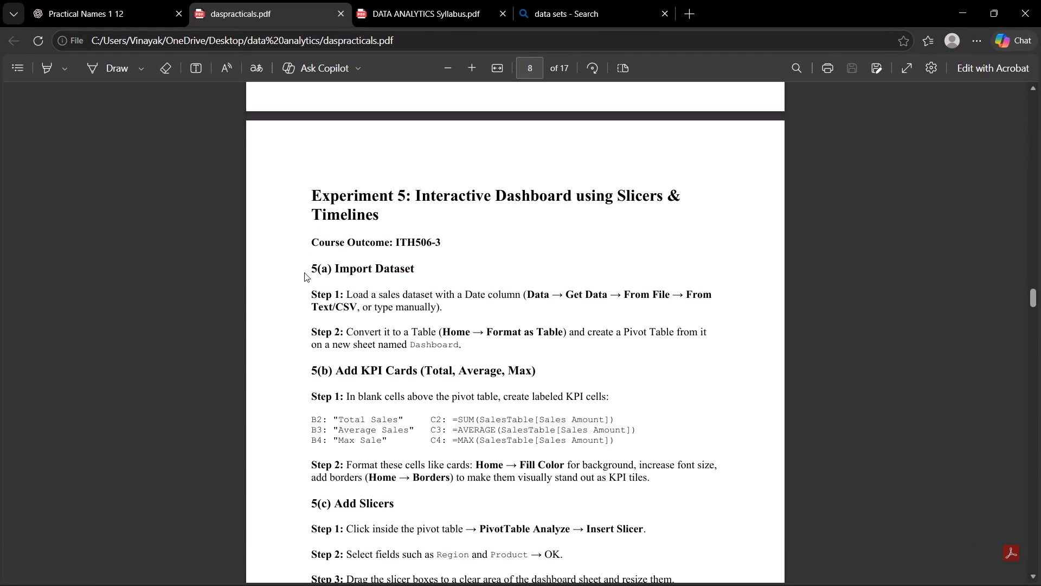
pyautogui.moveTo(314, 264); pyautogui.dragTo(419, 273)
pyautogui.click(419, 273)
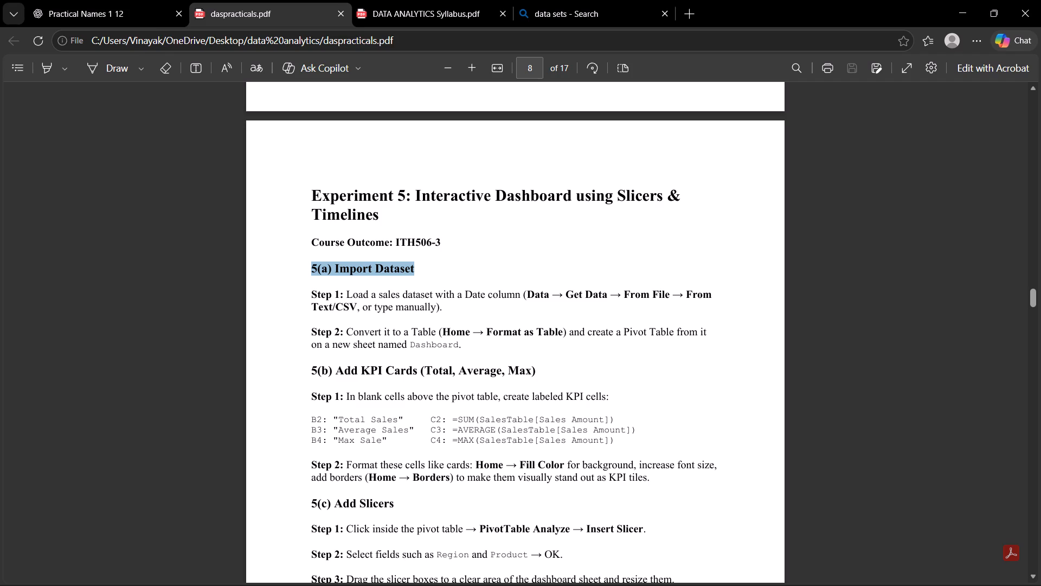
pyautogui.click(966, 0)
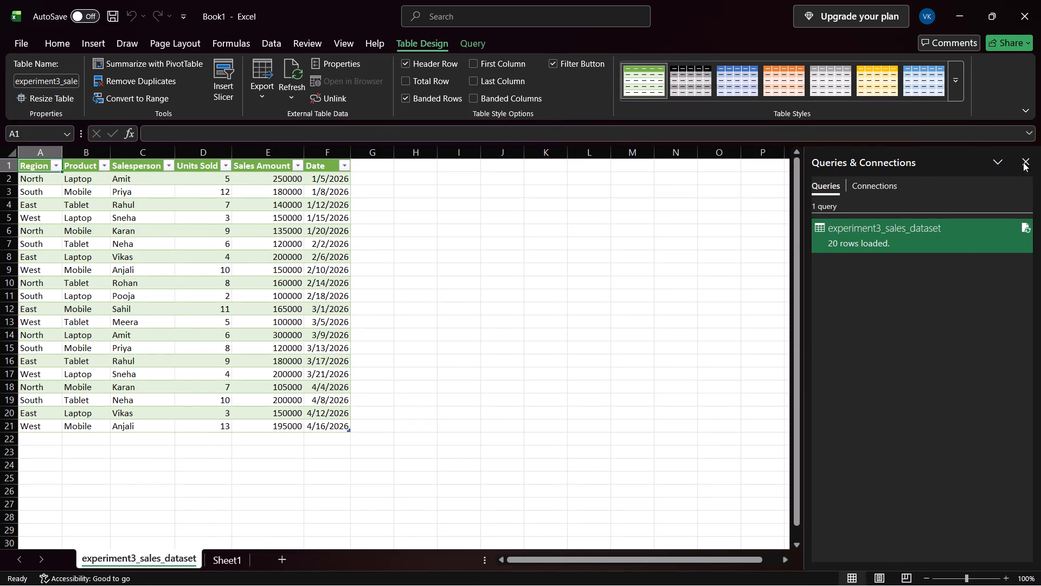
# Close the Queries & Connections pane.
pyautogui.click(1023, 162)
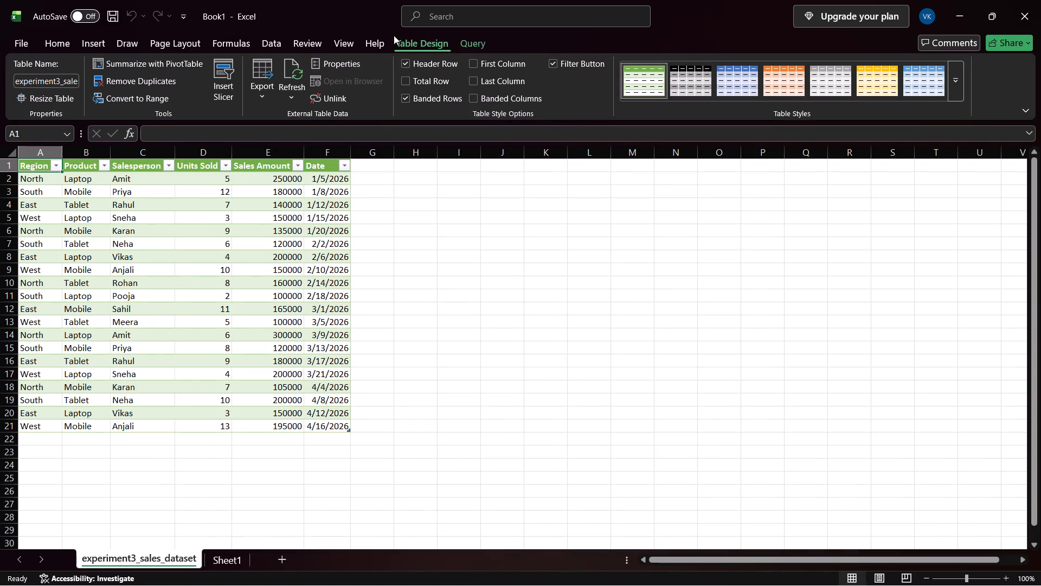
# Rename the imported sales table as salesamount.
pyautogui.click(57, 83)
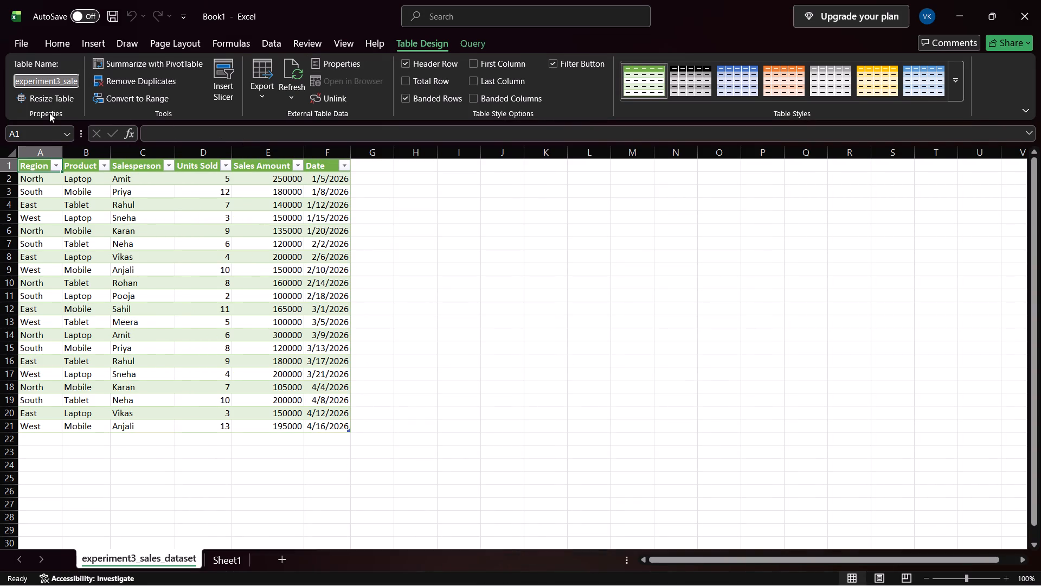
pyautogui.write('sales')
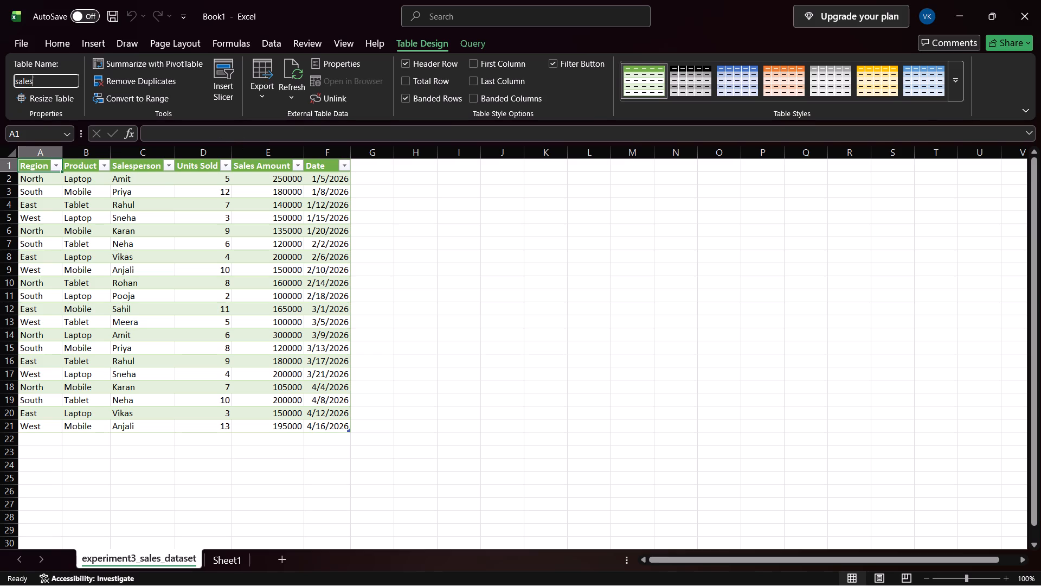
pyautogui.write('amount')
pyautogui.press('Return')
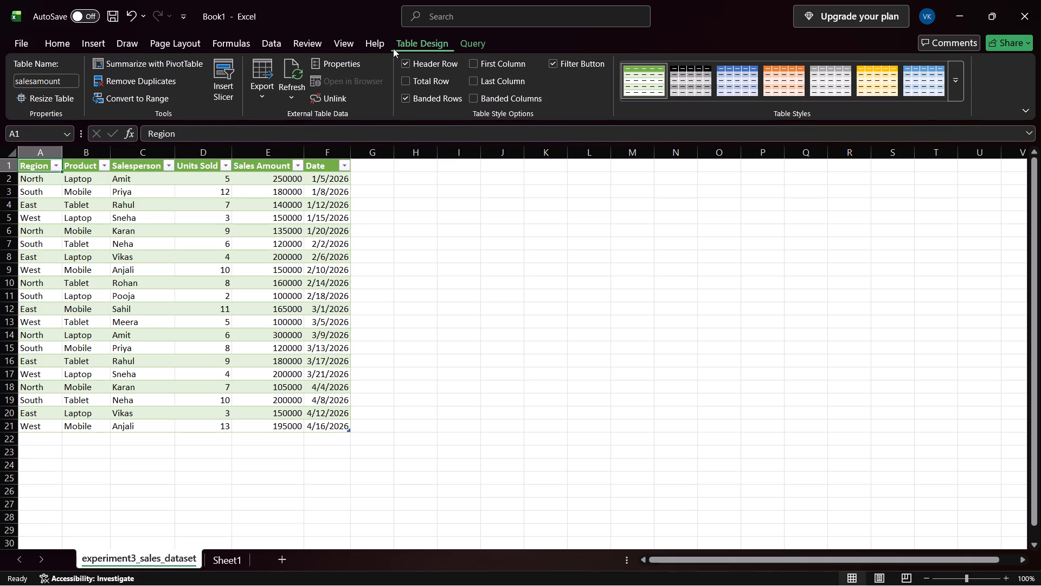
# Insert a PivotTable from the salesamount table on a new worksheet.
pyautogui.click(94, 45)
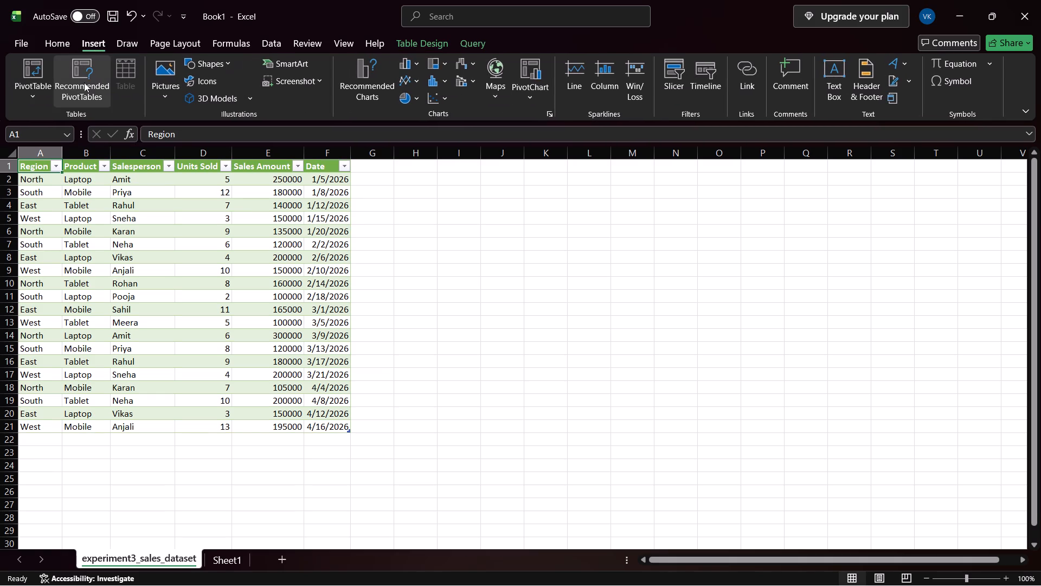
pyautogui.click(35, 73)
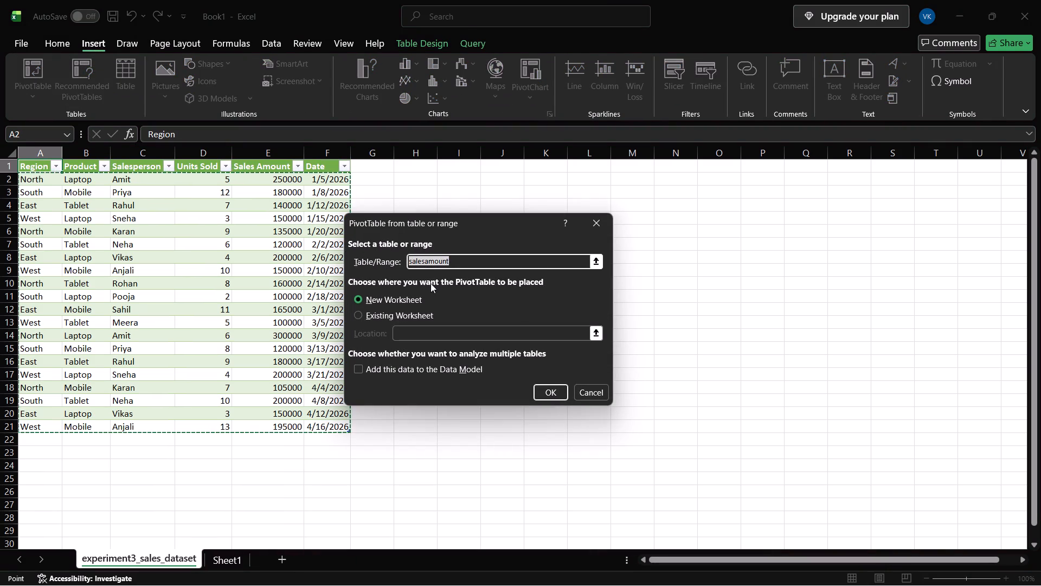
pyautogui.click(546, 395)
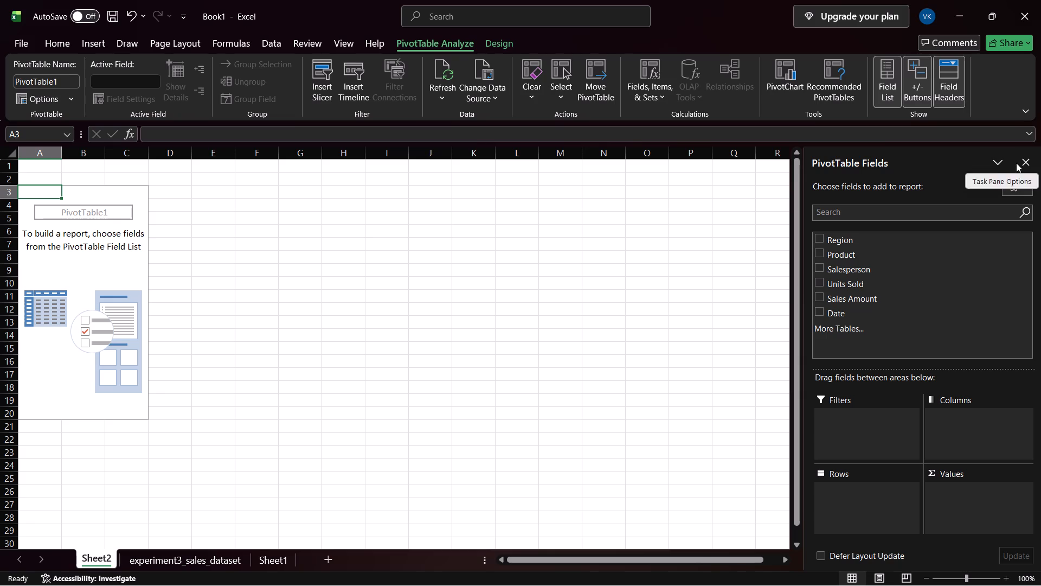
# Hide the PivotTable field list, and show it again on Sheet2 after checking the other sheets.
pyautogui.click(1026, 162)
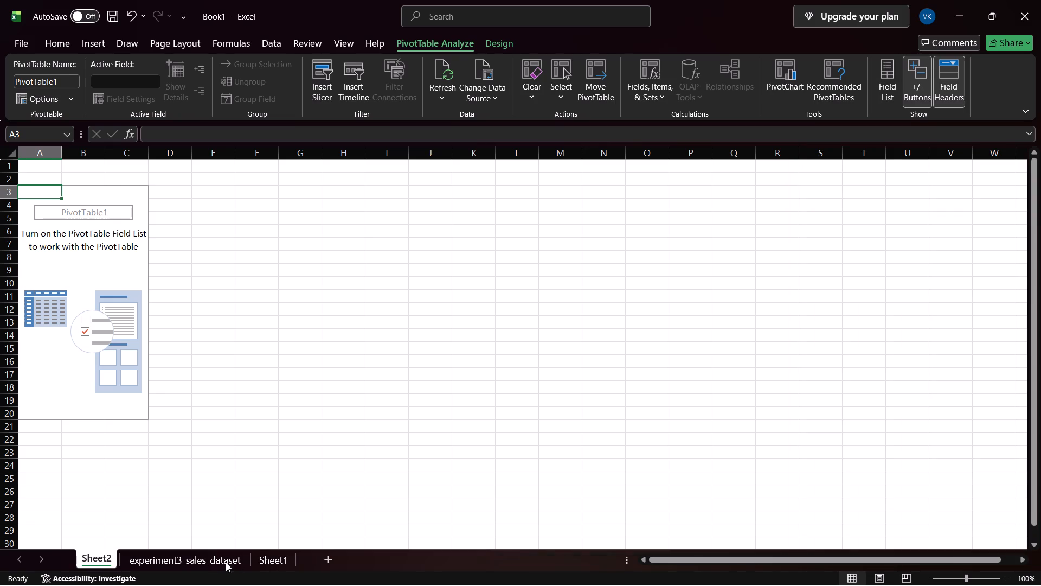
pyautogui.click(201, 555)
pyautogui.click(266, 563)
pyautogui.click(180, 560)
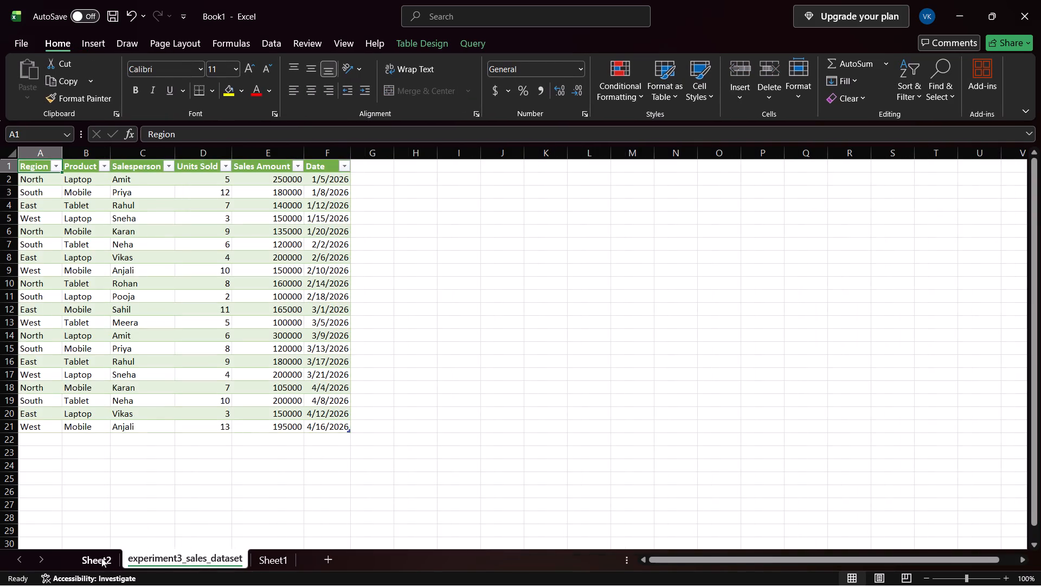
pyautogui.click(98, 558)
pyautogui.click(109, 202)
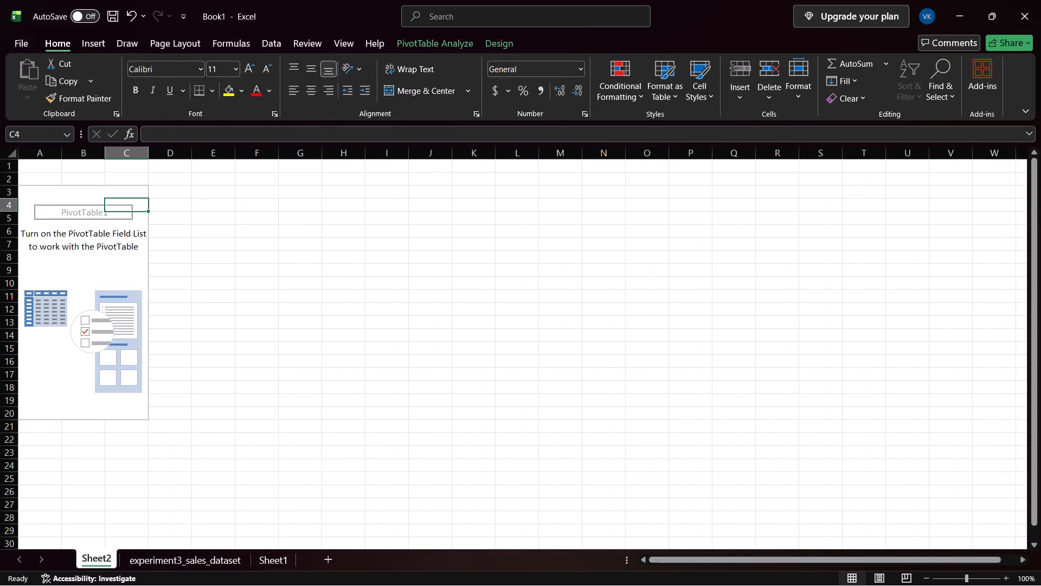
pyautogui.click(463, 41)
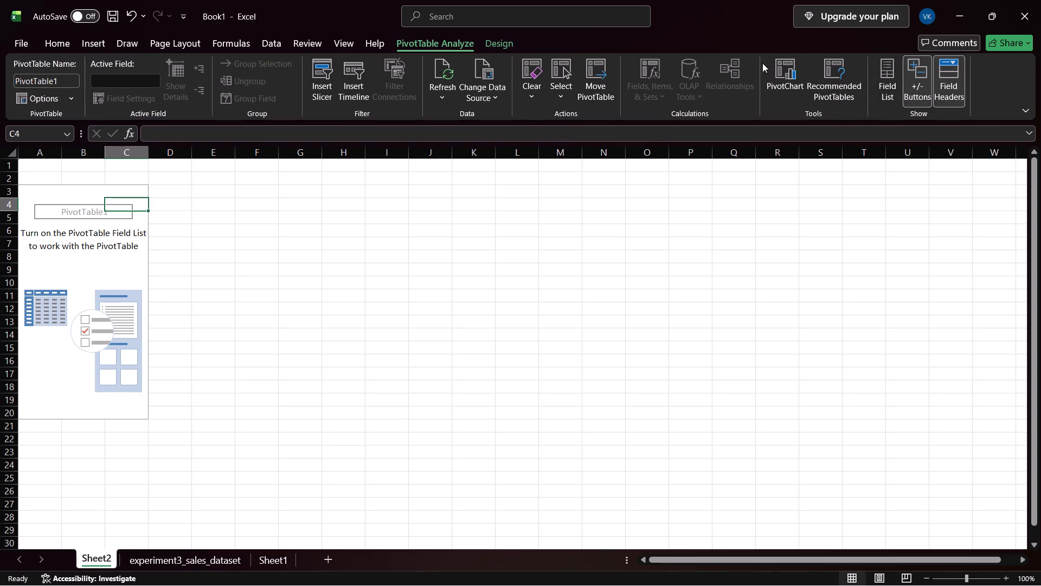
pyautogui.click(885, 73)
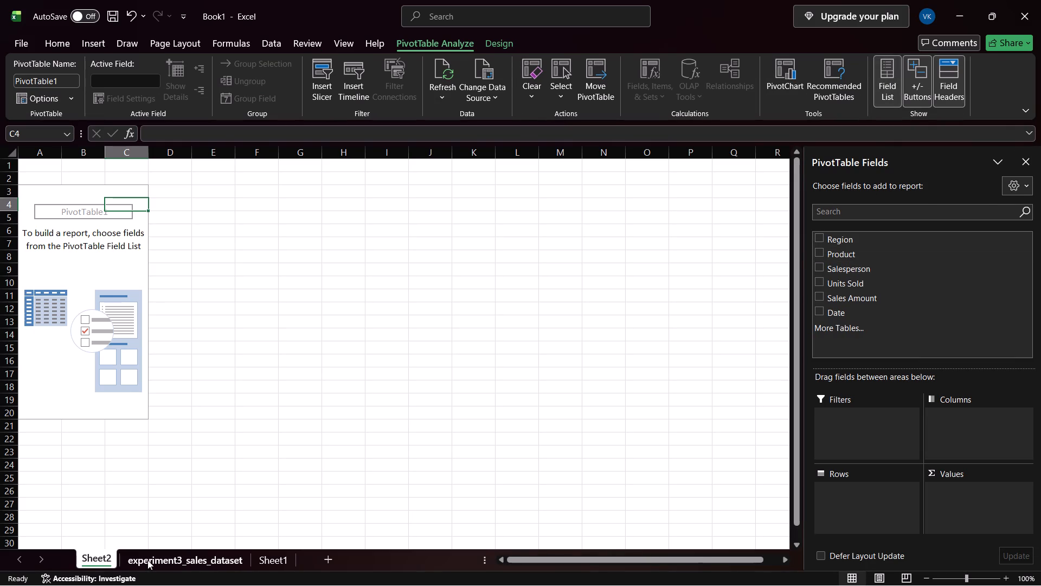
# Rename the pivot table on Sheet2 as dashboard.
pyautogui.click(60, 76)
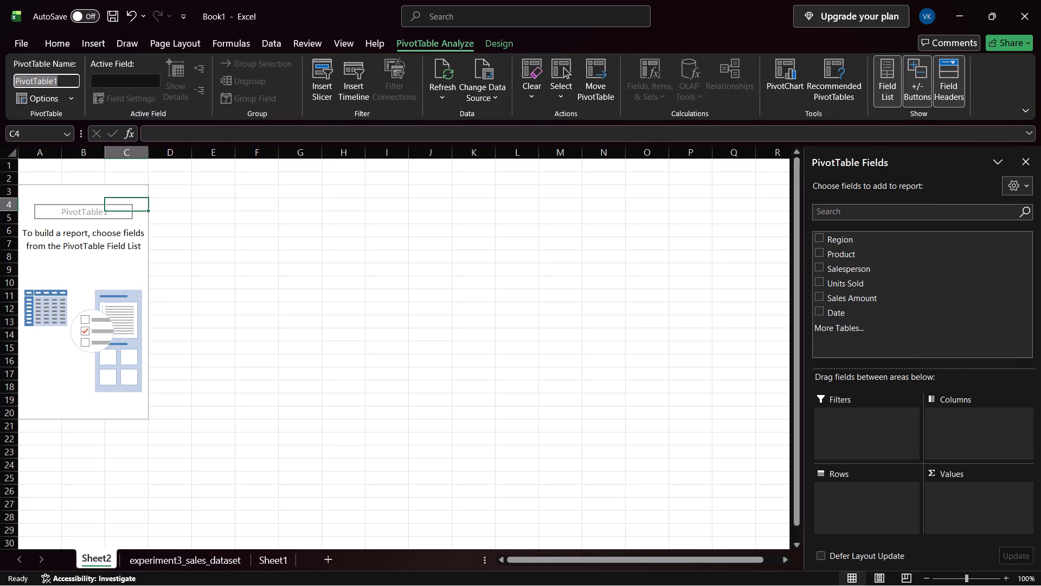
pyautogui.write('dashboard')
pyautogui.press('Return')
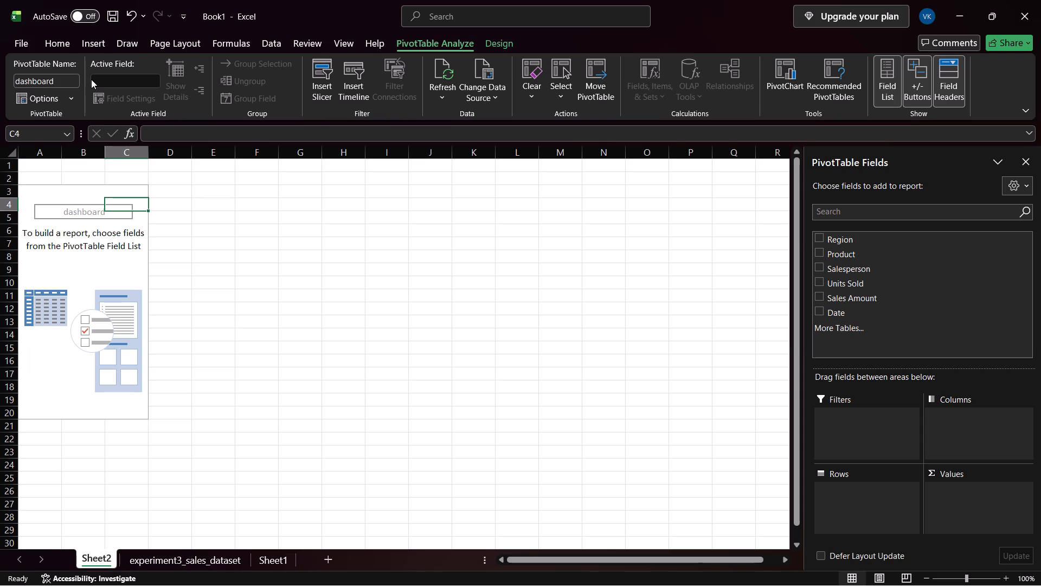
# Switch to the practicals PDF in Edge to reread 5(a) Step 2 and the 5(b) KPI card instructions, and return to Excel.
pyautogui.hotkey('alt', 'Tab')
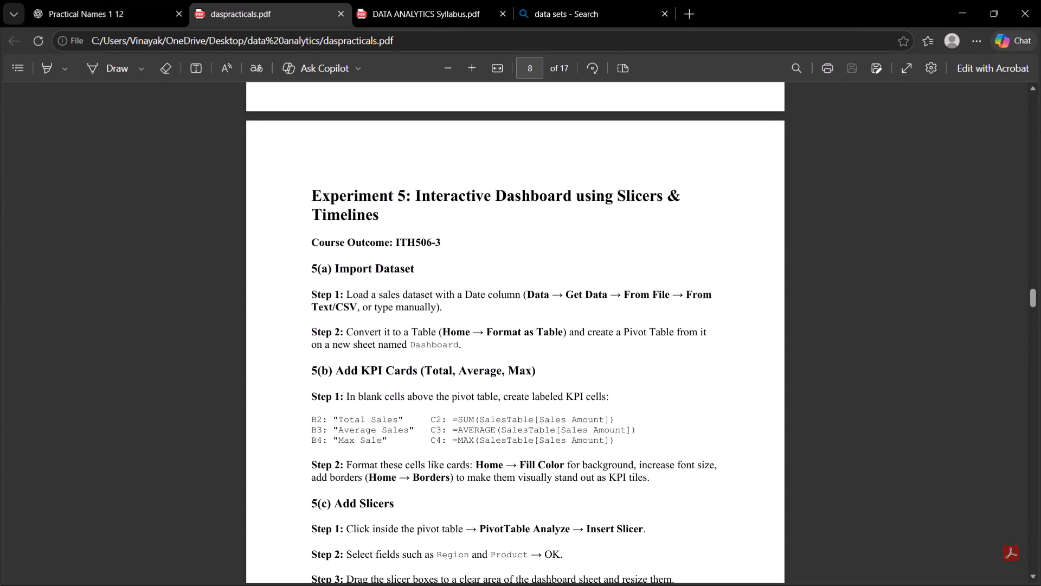
pyautogui.moveTo(460, 345); pyautogui.dragTo(331, 333)
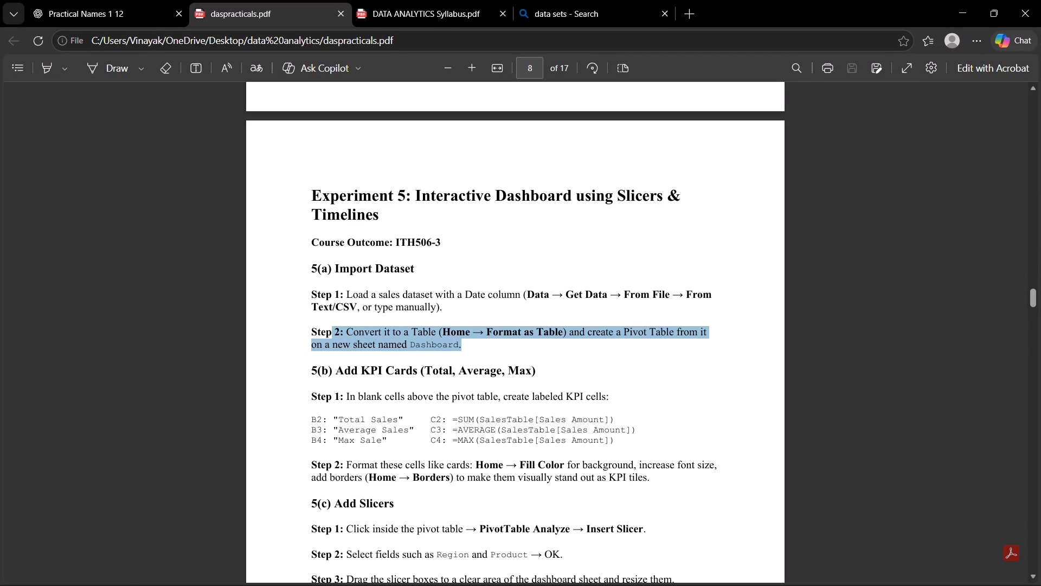
pyautogui.moveTo(331, 333); pyautogui.dragTo(304, 329)
pyautogui.click(298, 325)
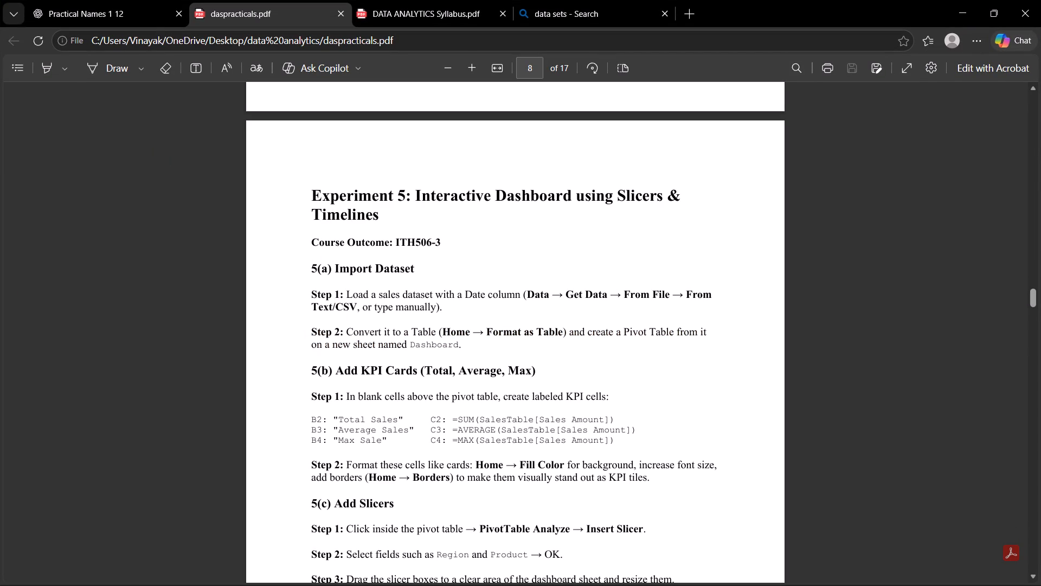
pyautogui.moveTo(333, 368); pyautogui.dragTo(408, 370)
pyautogui.click(408, 370)
pyautogui.moveTo(355, 394); pyautogui.dragTo(592, 396)
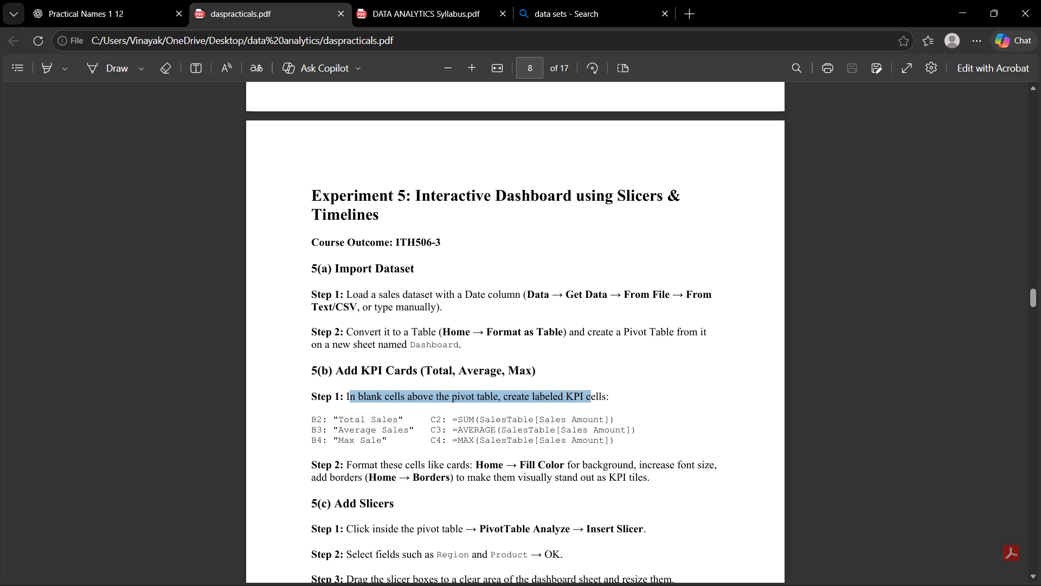
pyautogui.moveTo(592, 396); pyautogui.dragTo(593, 396)
pyautogui.click(593, 396)
pyautogui.doubleClick(477, 398)
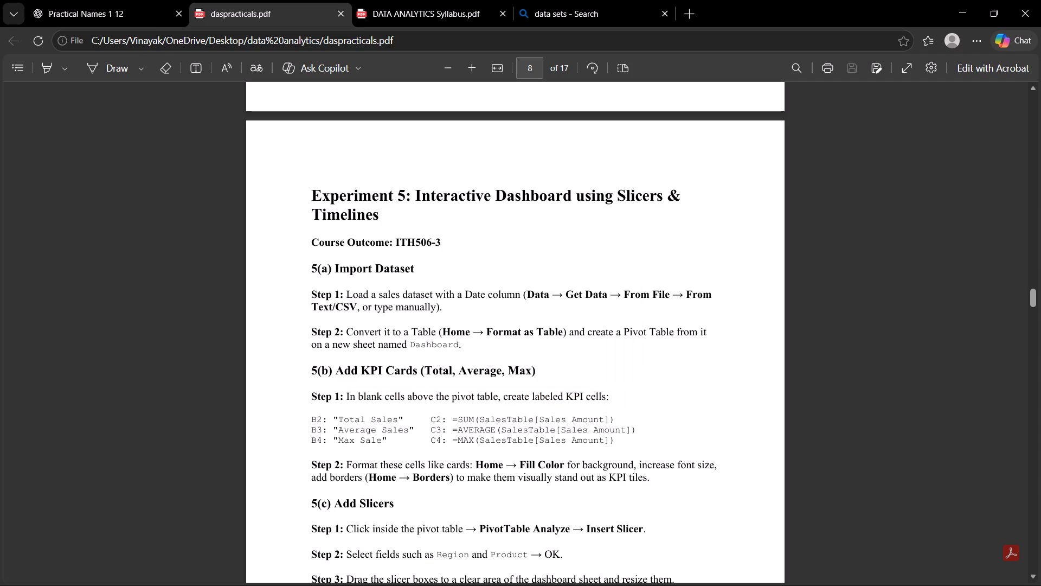
pyautogui.click(450, 413)
pyautogui.doubleClick(579, 397)
pyautogui.click(496, 412)
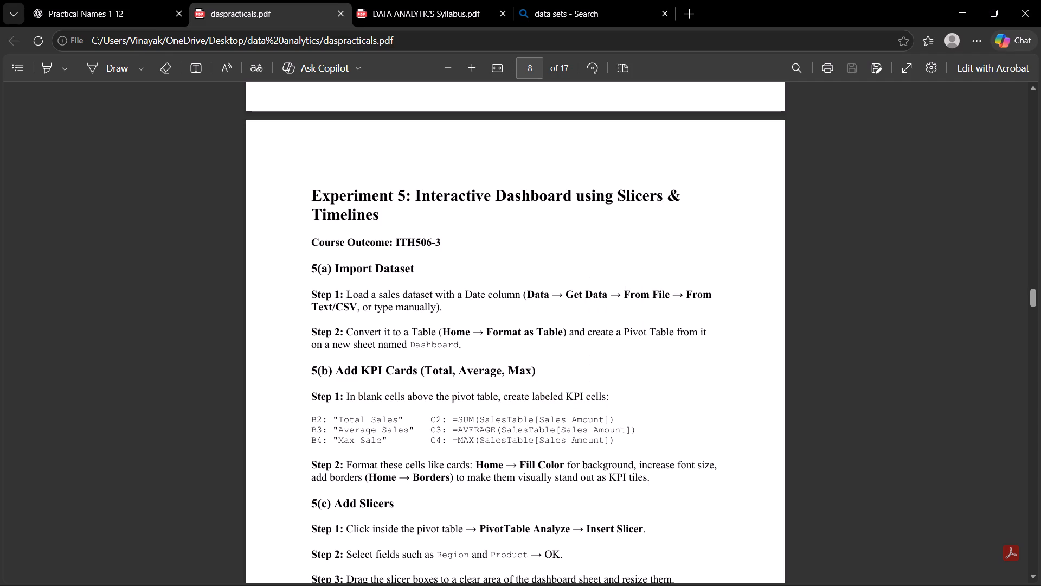
pyautogui.doubleClick(458, 413)
pyautogui.hotkey('alt', 'Tab')
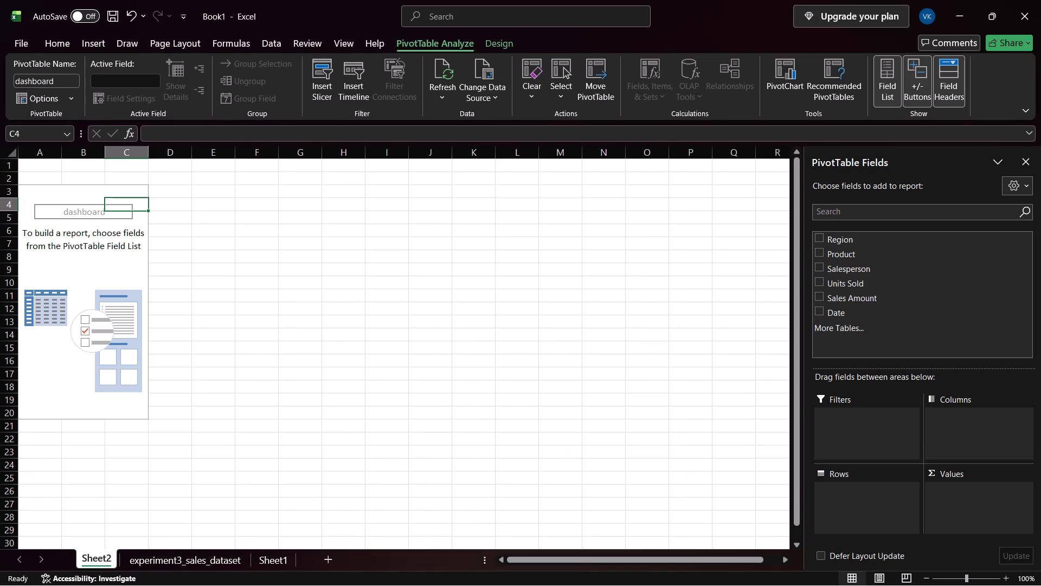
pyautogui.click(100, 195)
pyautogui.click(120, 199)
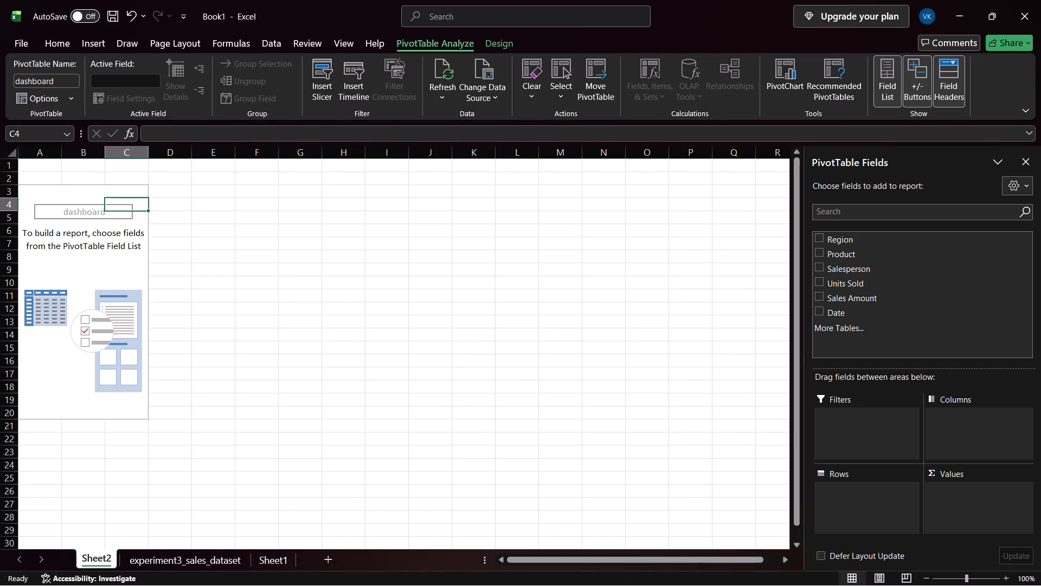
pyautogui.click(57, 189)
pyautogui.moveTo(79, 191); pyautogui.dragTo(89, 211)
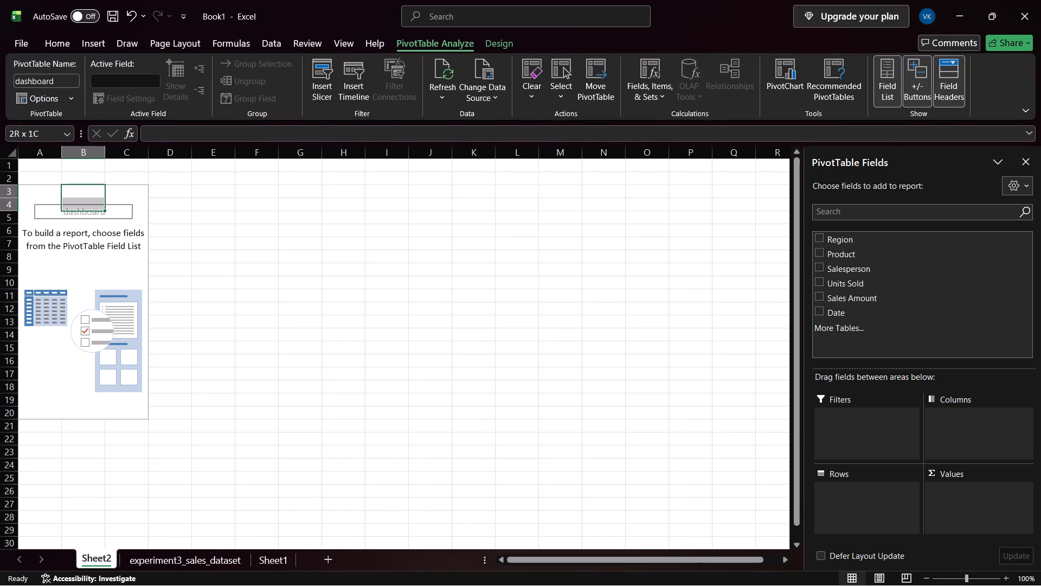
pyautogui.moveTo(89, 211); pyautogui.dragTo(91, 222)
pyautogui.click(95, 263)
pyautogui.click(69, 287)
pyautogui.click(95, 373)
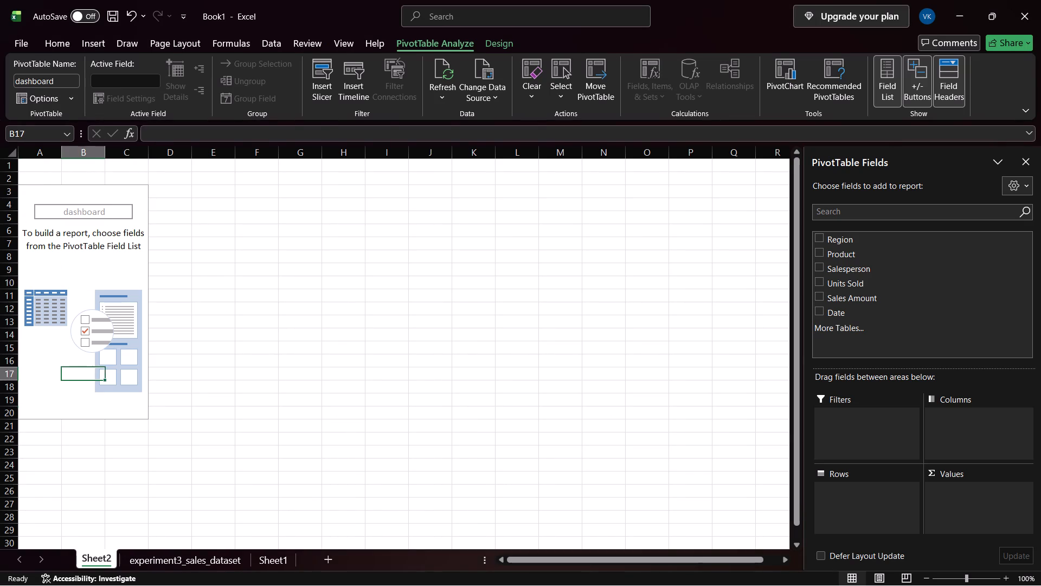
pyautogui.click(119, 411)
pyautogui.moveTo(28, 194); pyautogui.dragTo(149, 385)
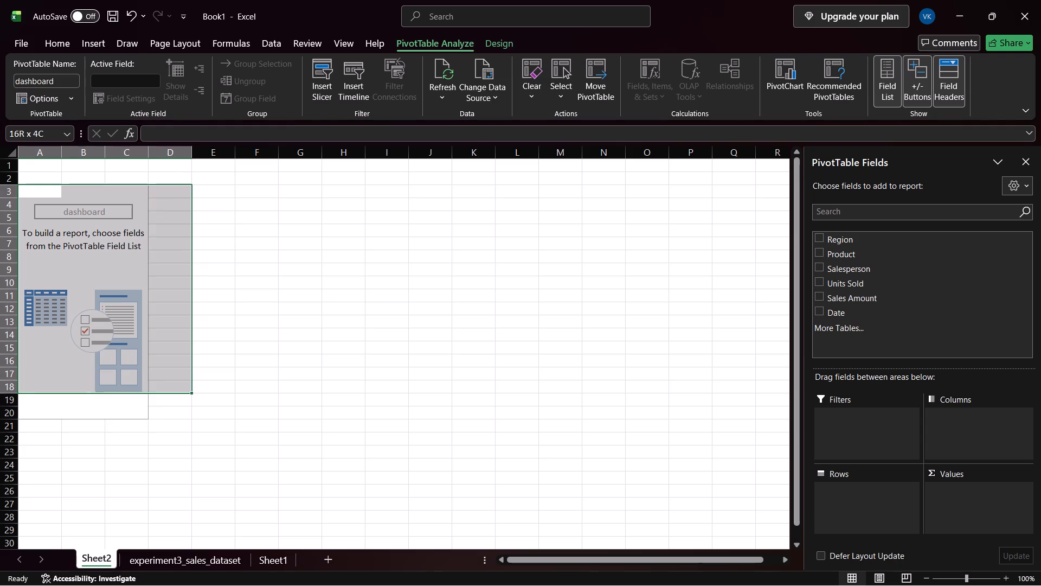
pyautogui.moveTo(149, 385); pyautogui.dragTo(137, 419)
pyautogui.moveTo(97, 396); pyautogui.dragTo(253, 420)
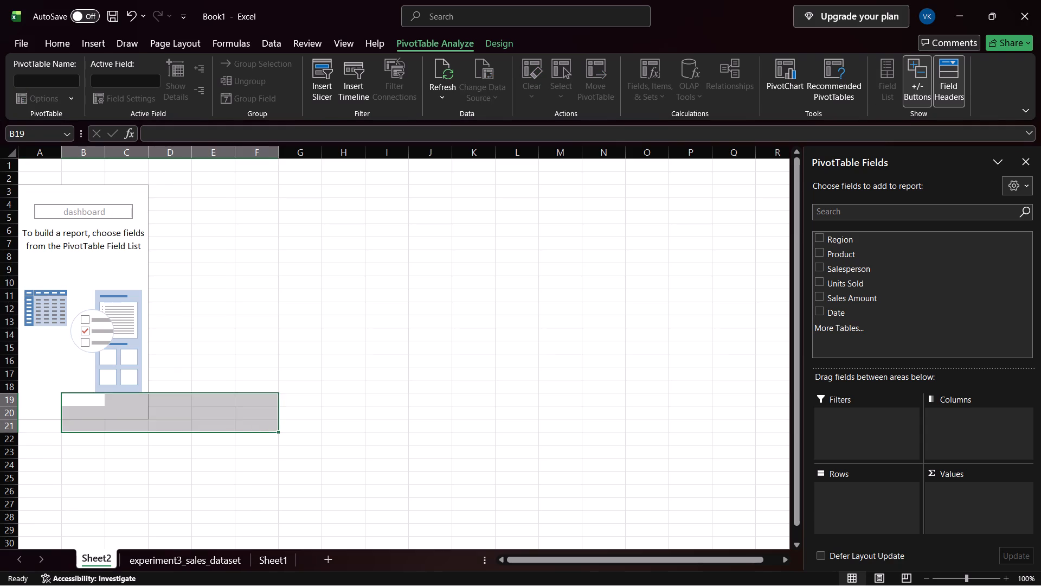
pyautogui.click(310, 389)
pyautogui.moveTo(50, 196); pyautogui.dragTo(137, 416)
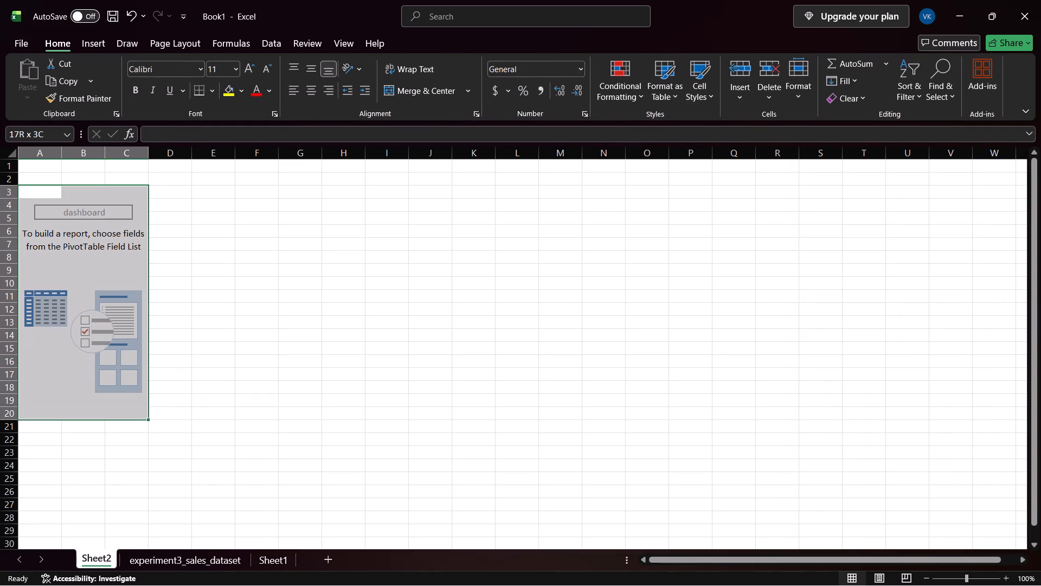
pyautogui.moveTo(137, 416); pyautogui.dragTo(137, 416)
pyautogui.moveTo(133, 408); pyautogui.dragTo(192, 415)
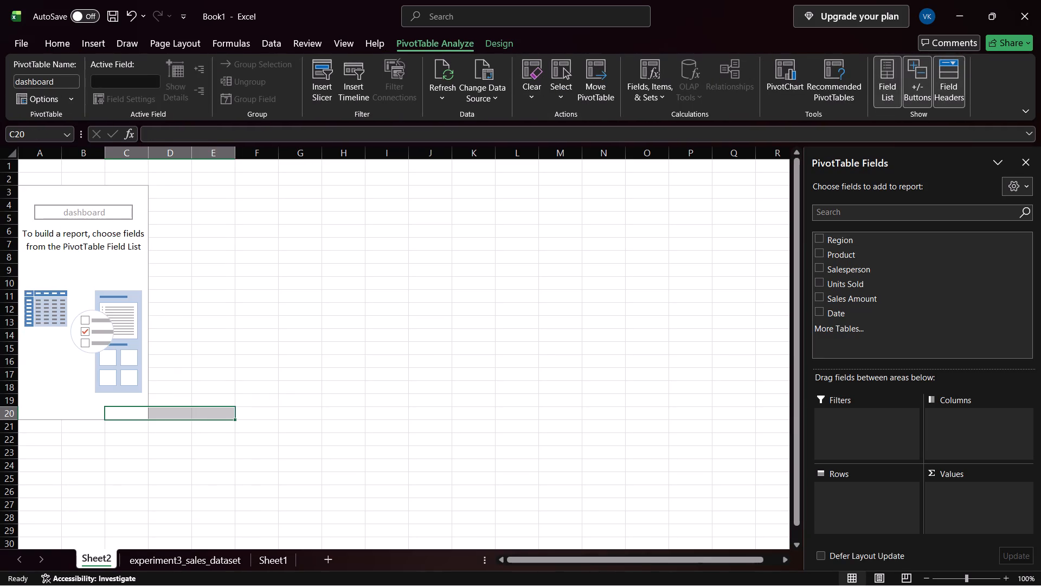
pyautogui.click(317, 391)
# Enter the heading KPI CARDS in cell E3 of Sheet2, beside the pivot table area.
pyautogui.click(223, 199)
pyautogui.click(221, 193)
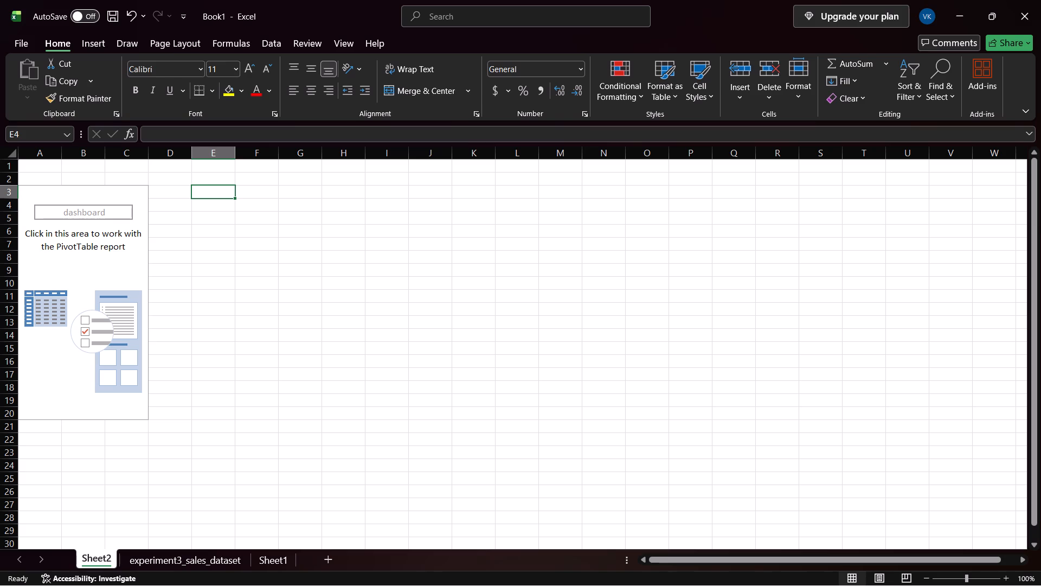
pyautogui.write('KPI CARDS')
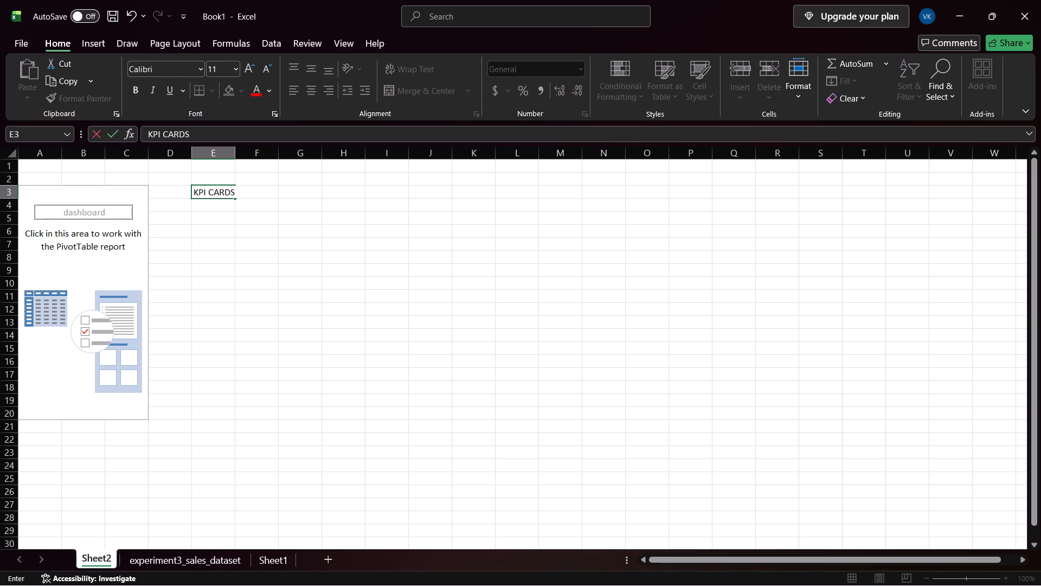
pyautogui.press('Down')
# Enter the label "total sum" in cell E5, below the KPI CARDS heading.
pyautogui.press('Down')
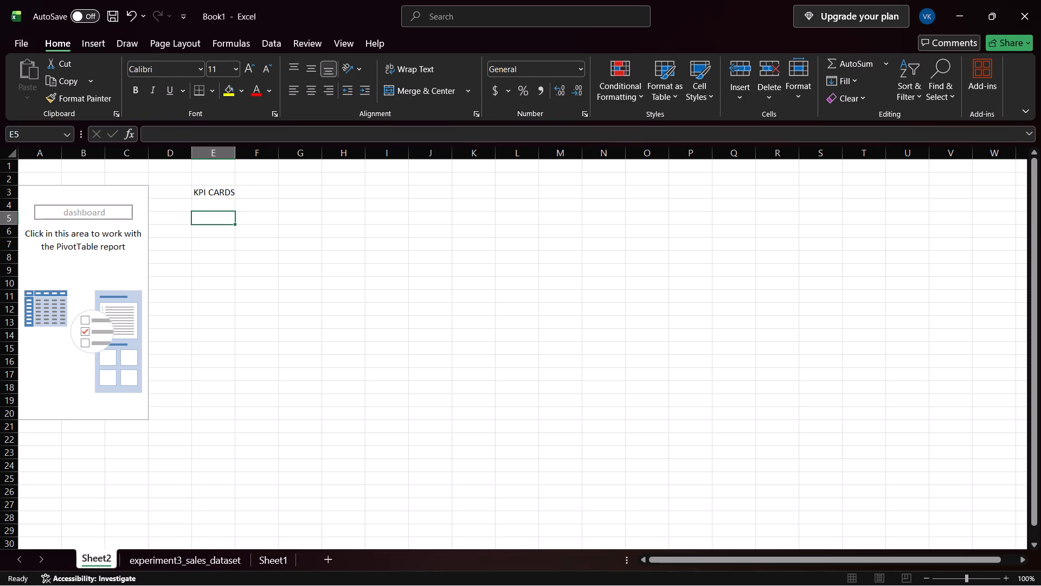
pyautogui.write('total')
pyautogui.press('space')
pyautogui.write('sum')
pyautogui.press('Right')
# Enter the formula =SUM(salesamount[Sales Amount]) in cell F5, beside the "total sum" label.
pyautogui.press('=')
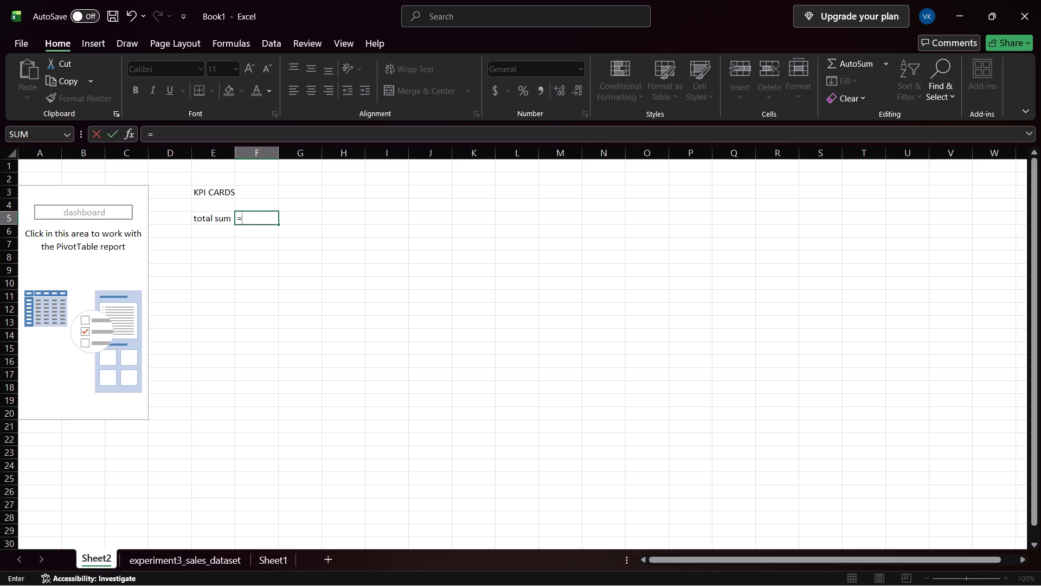
pyautogui.write('to')
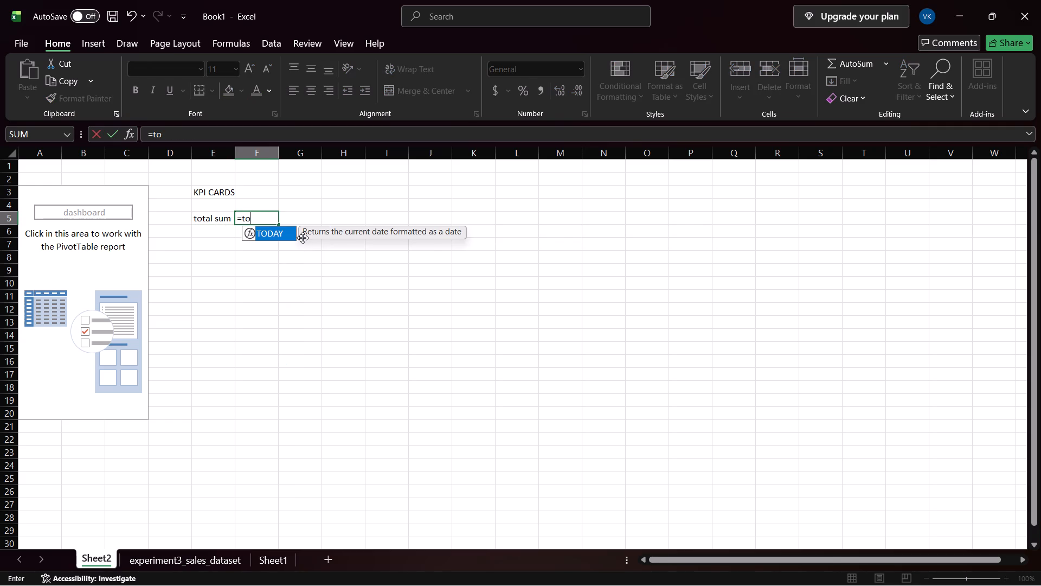
pyautogui.press('BackSpace')
pyautogui.press('BackSpace')
pyautogui.write('su')
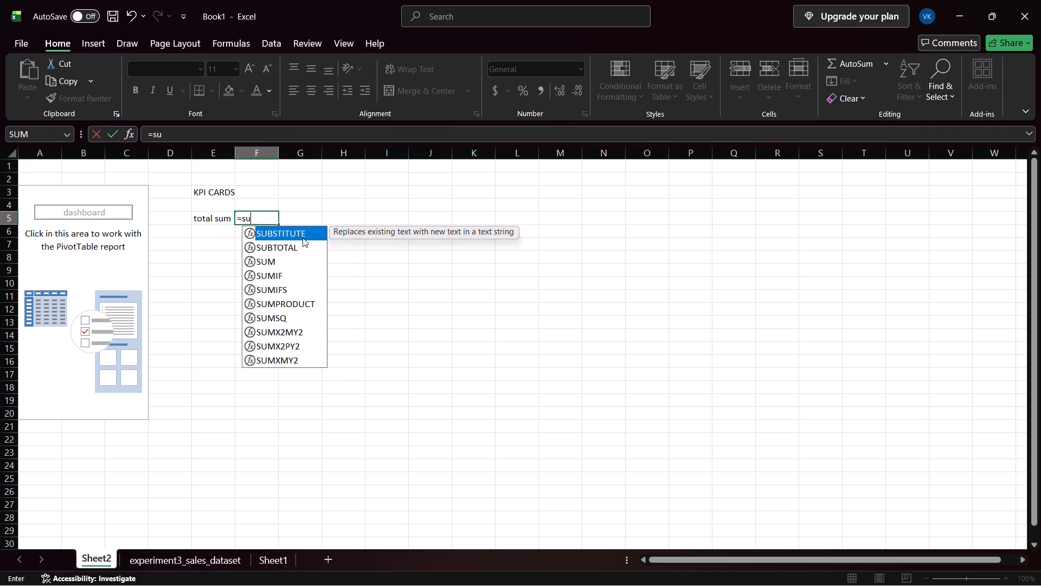
pyautogui.press('m')
pyautogui.press('Tab')
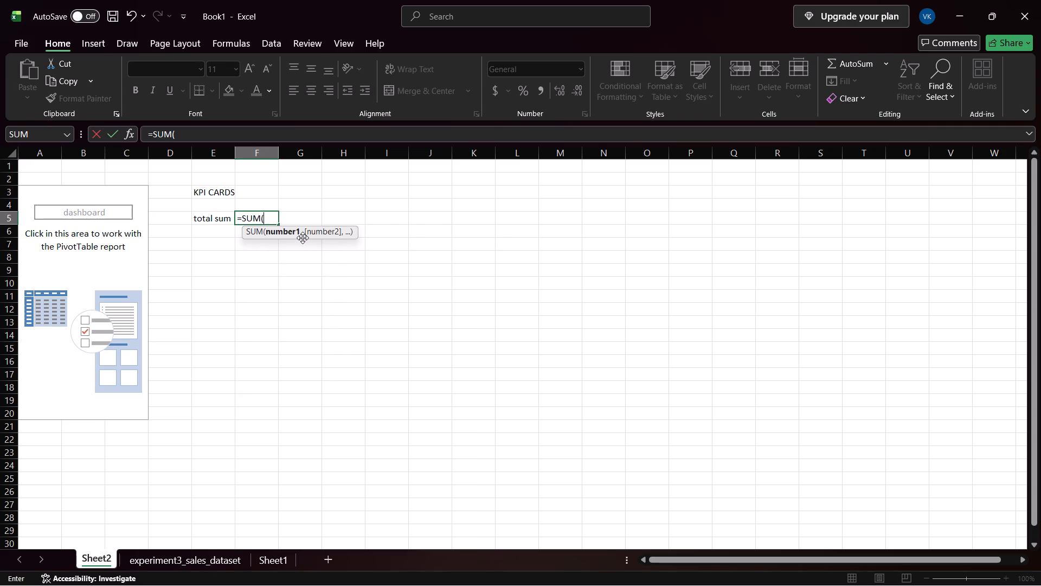
pyautogui.write('sa')
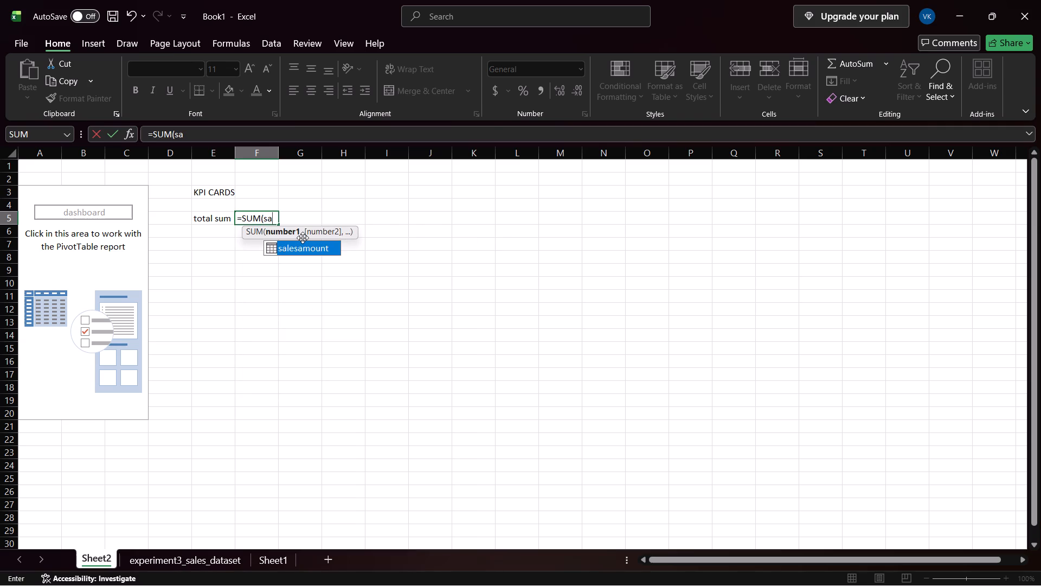
pyautogui.press('Tab')
pyautogui.press('[')
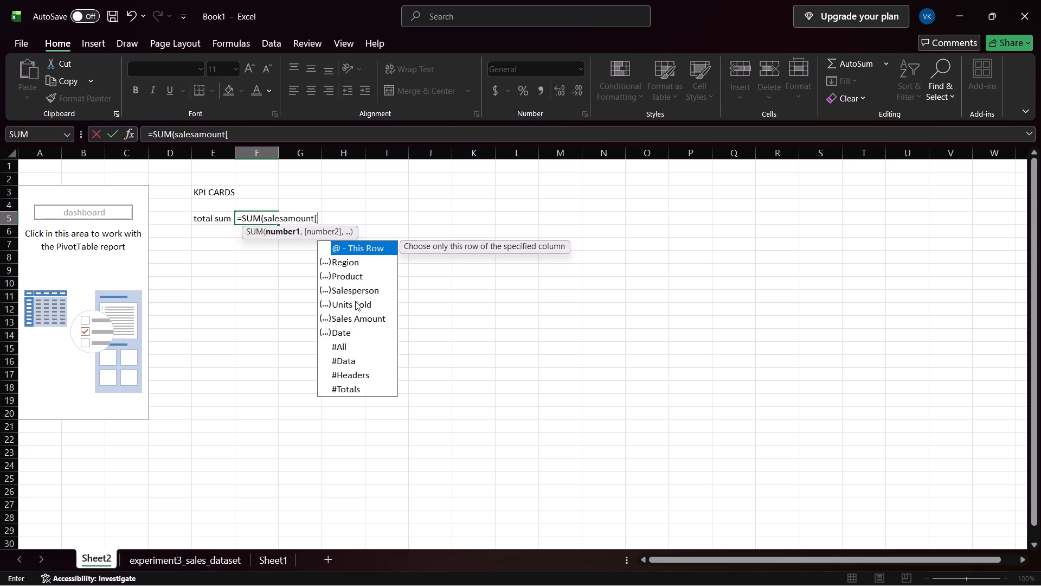
pyautogui.click(356, 319)
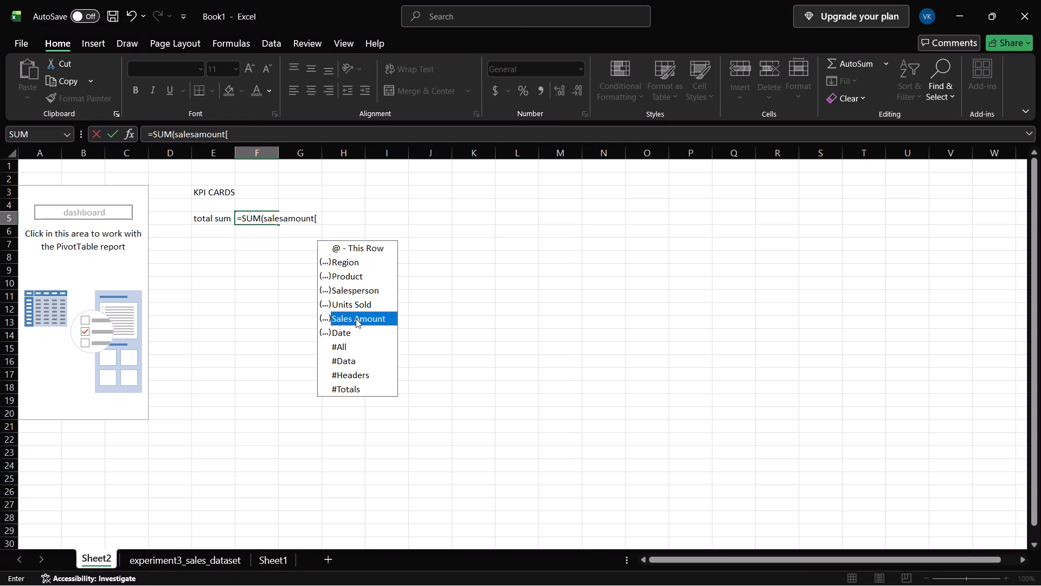
pyautogui.press('Tab')
pyautogui.press('Return')
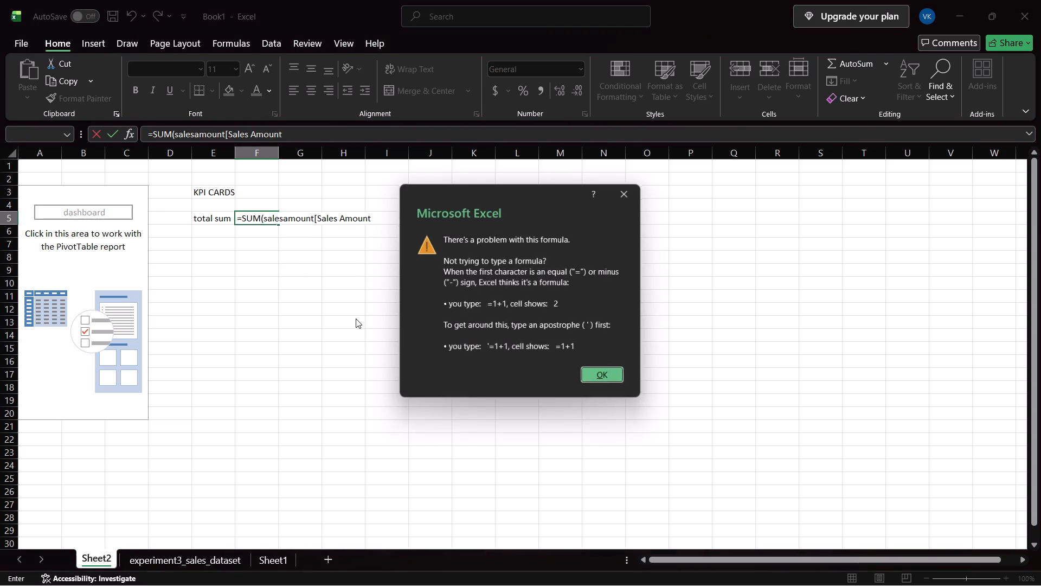
pyautogui.click(609, 377)
pyautogui.click(367, 216)
pyautogui.click(378, 216)
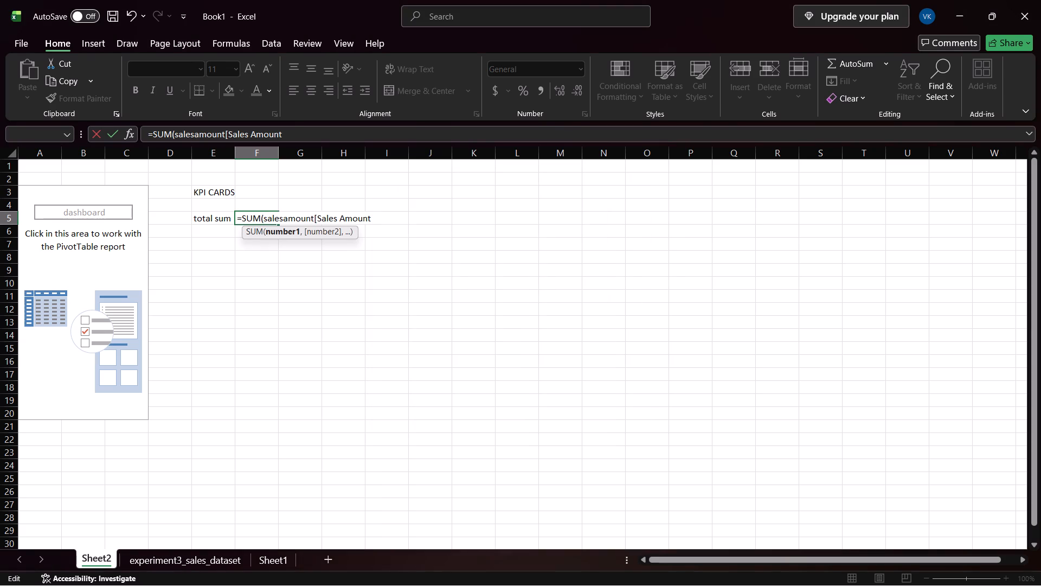
pyautogui.press(']')
pyautogui.press('Return')
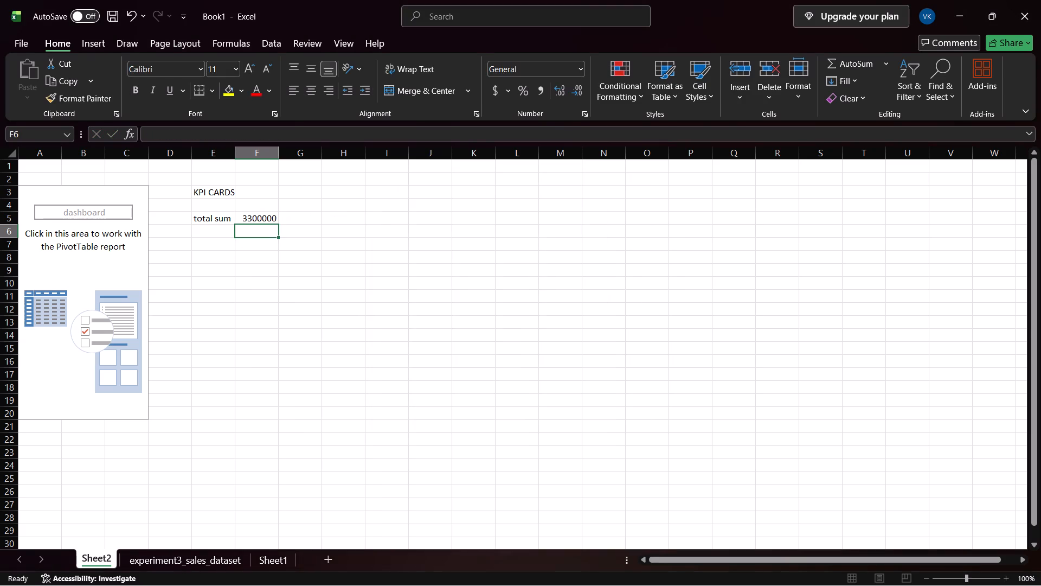
# Add an average KPI row with the label "average" in E6 and the formula =AVERAGE(salesamount[Sales Amount]) in F6.
pyautogui.press('Left')
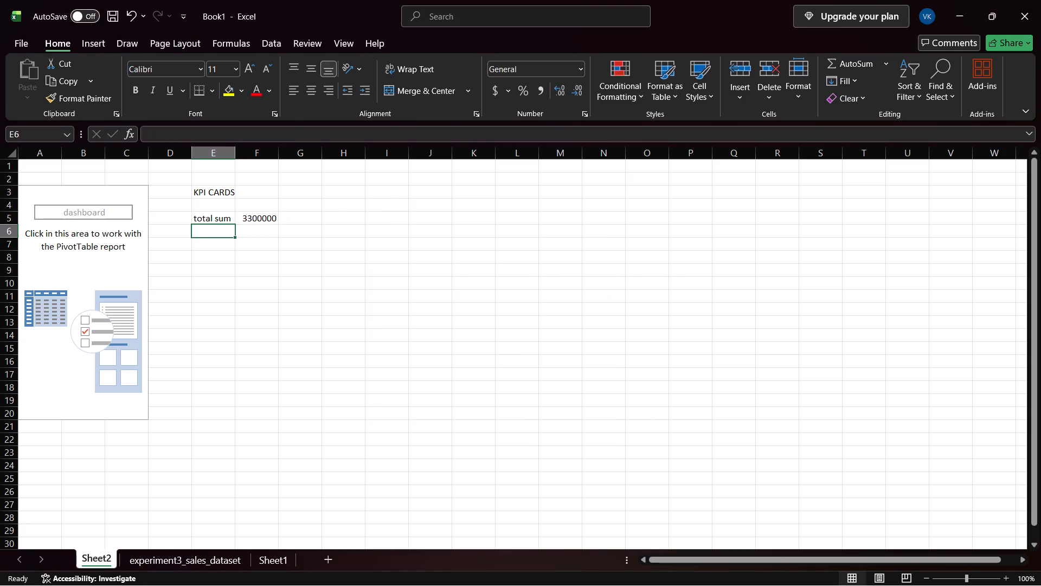
pyautogui.write('average')
pyautogui.press('Right')
pyautogui.write('=avera')
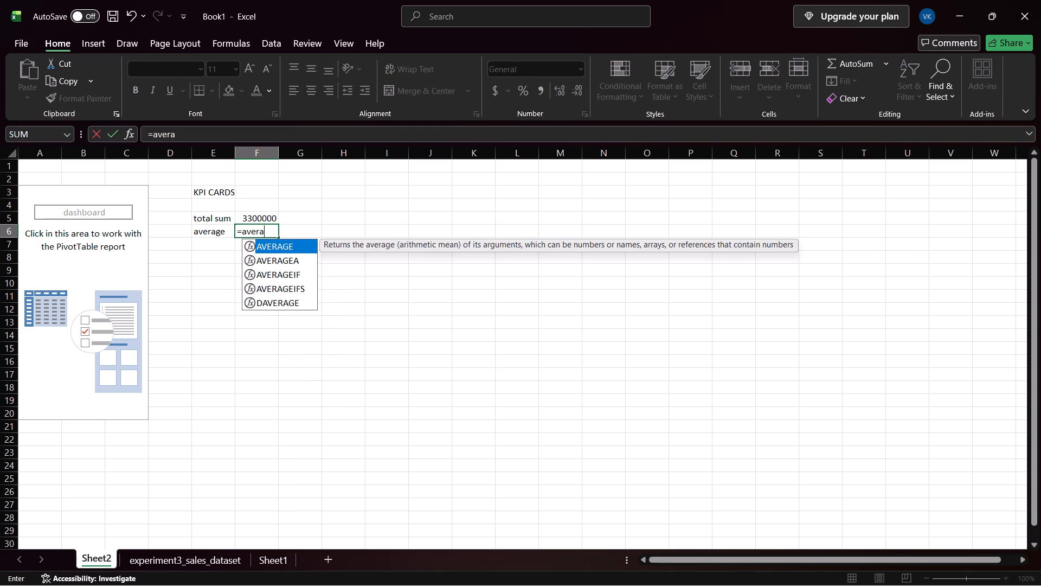
pyautogui.press('Tab')
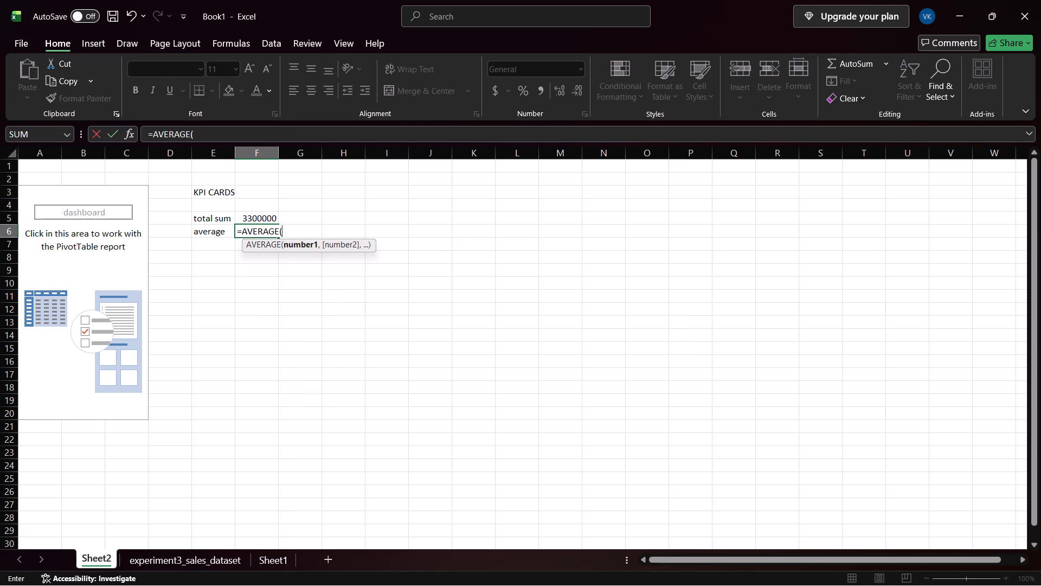
pyautogui.write('sa')
pyautogui.press('Tab')
pyautogui.press('[')
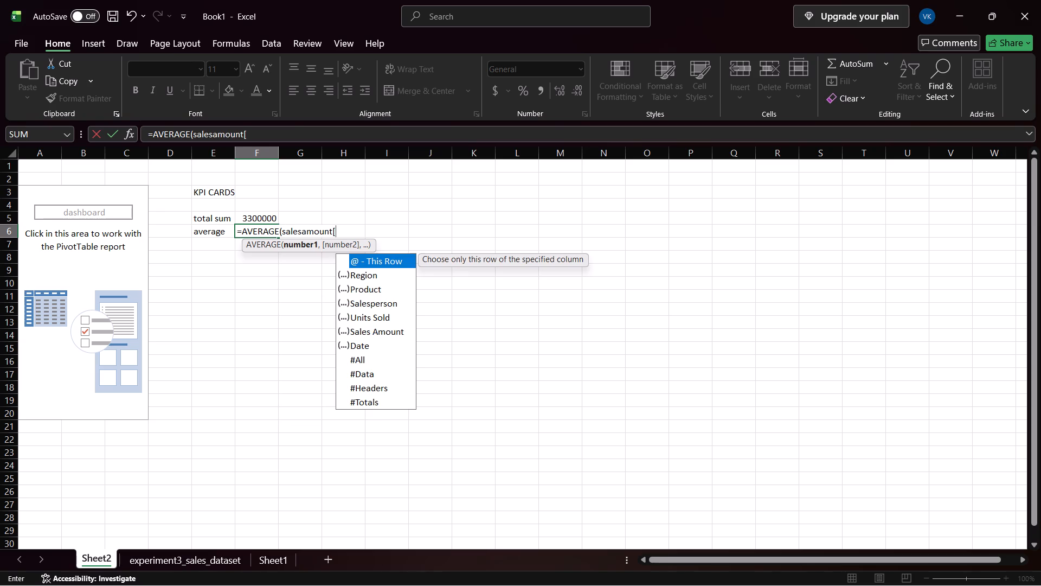
pyautogui.press('Down')
pyautogui.press('Down')
pyautogui.press('Down')
pyautogui.press('Down')
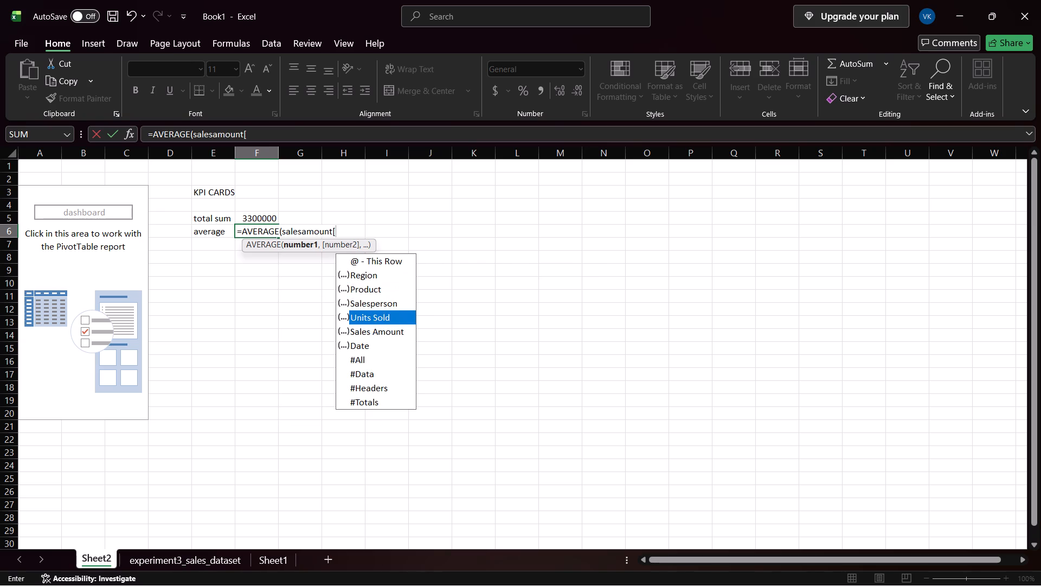
pyautogui.press('Down')
pyautogui.press('Tab')
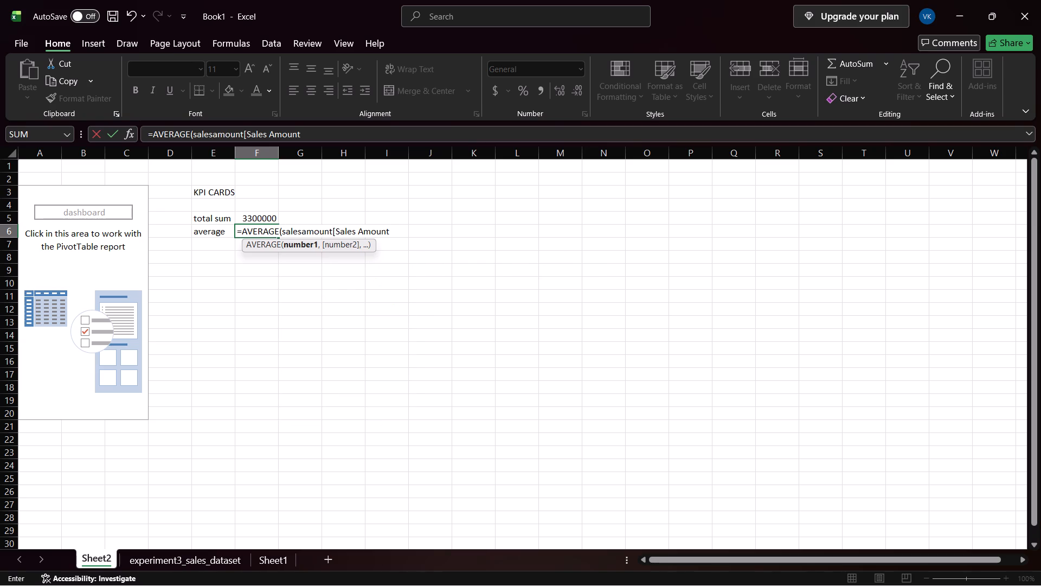
pyautogui.press(']')
pyautogui.press('Return')
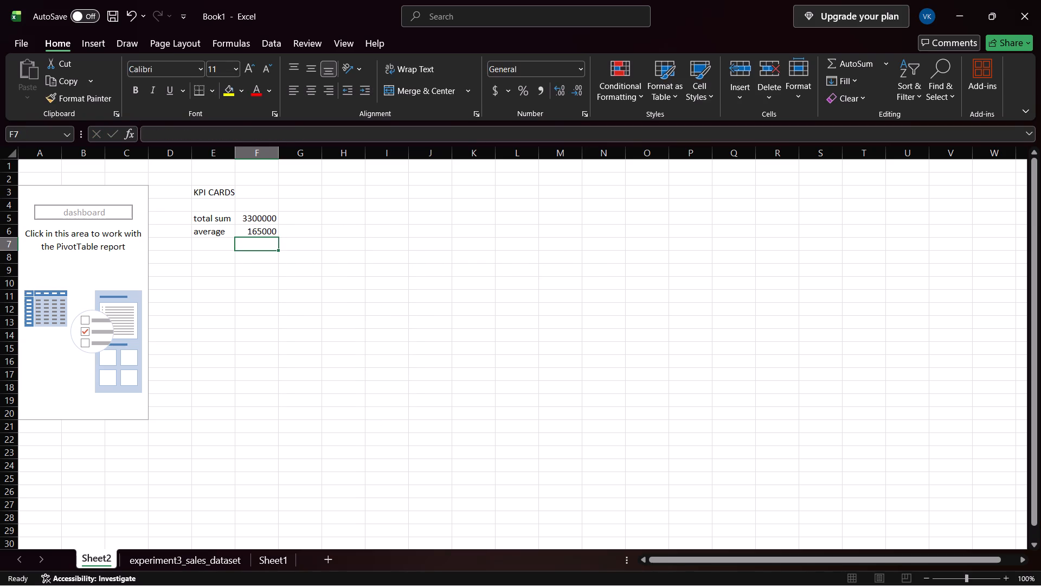
# Add a maximum KPI row with the label "max" in E7 and the formula =MAX(salesamount[Sales Amount]) in F7.
pyautogui.press('Left')
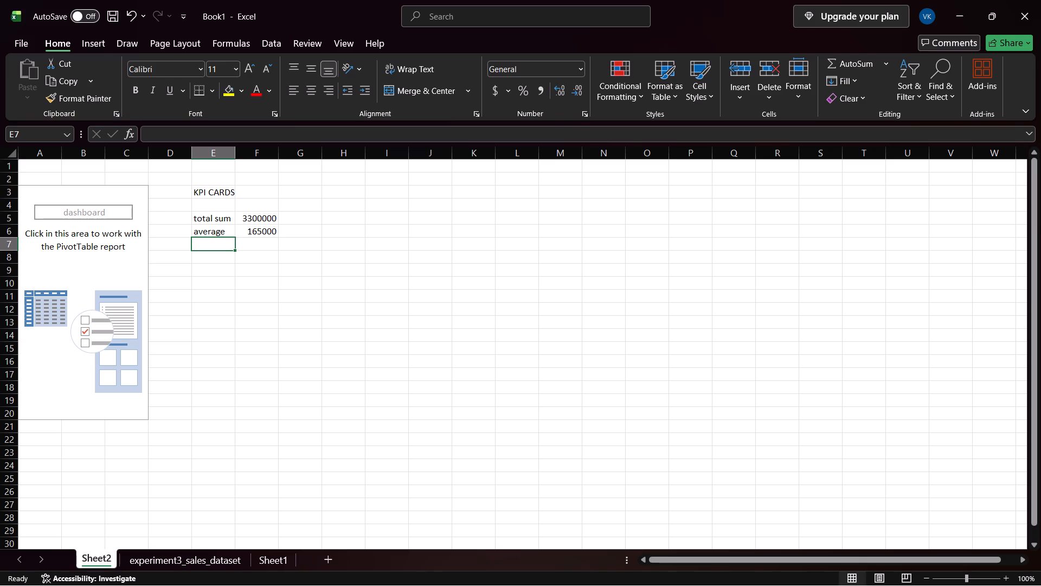
pyautogui.write('max')
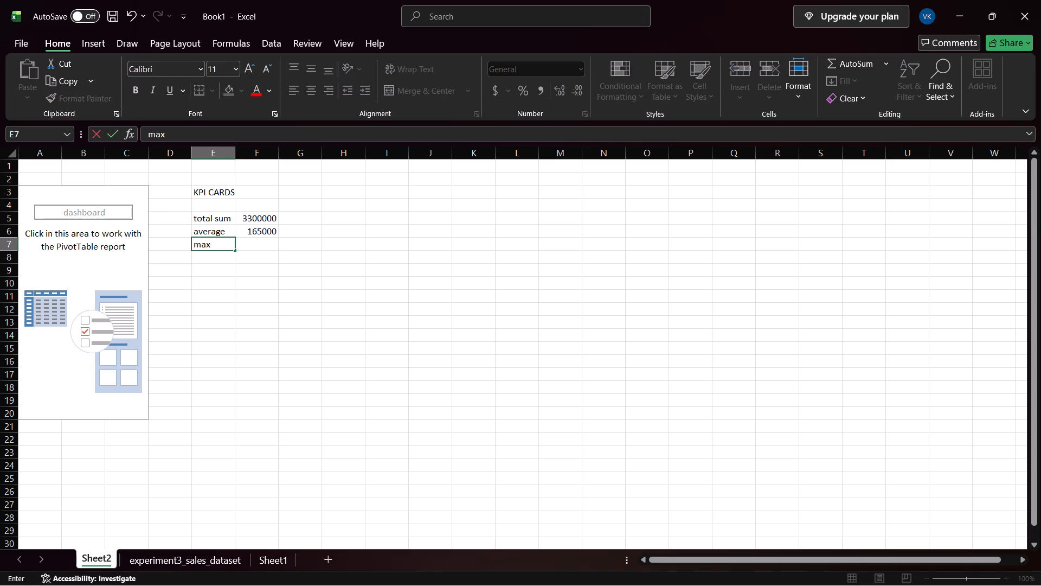
pyautogui.press('Right')
pyautogui.press('=')
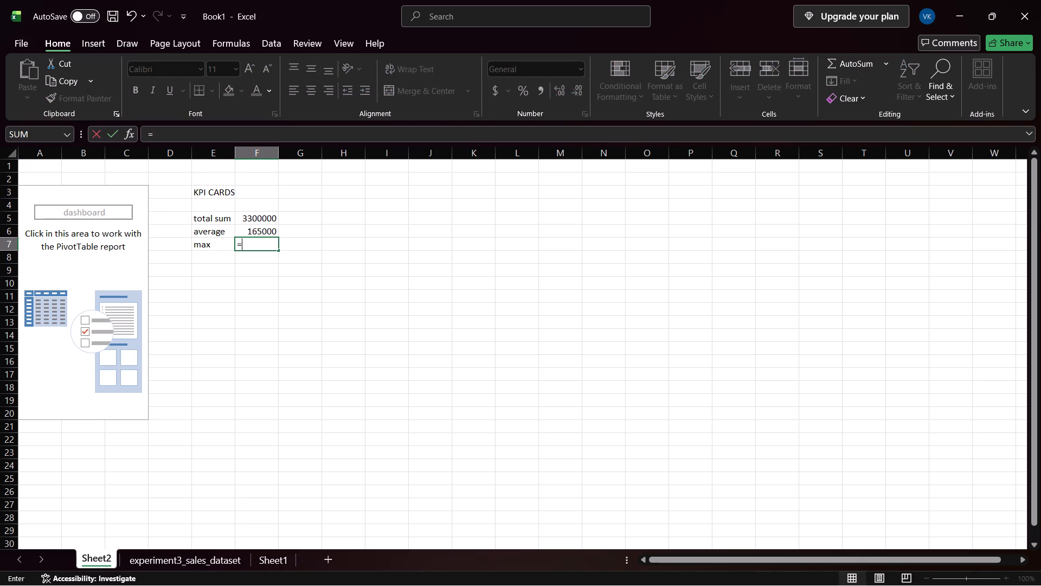
pyautogui.write('ma')
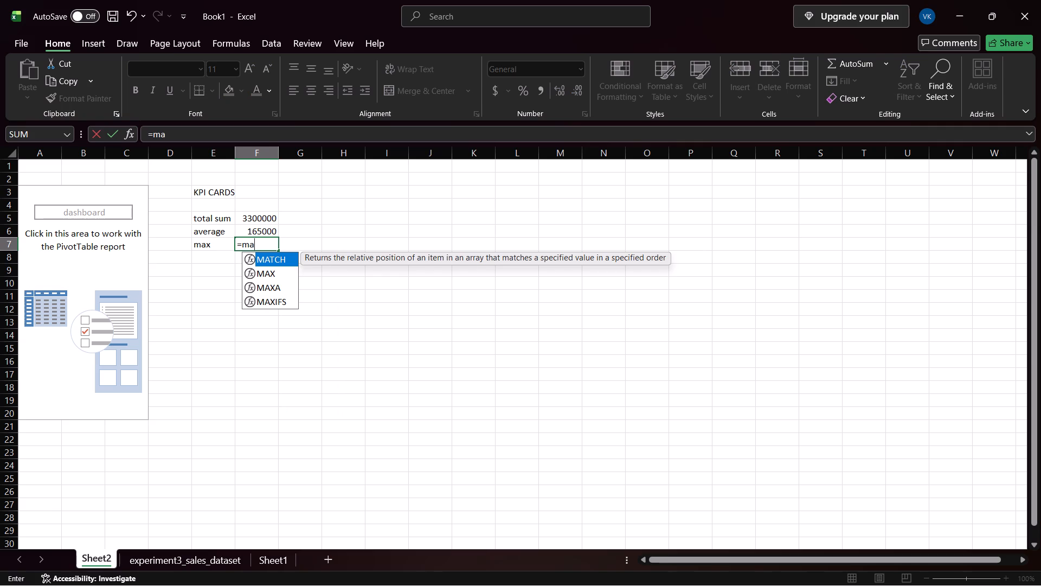
pyautogui.press('Down')
pyautogui.press('Tab')
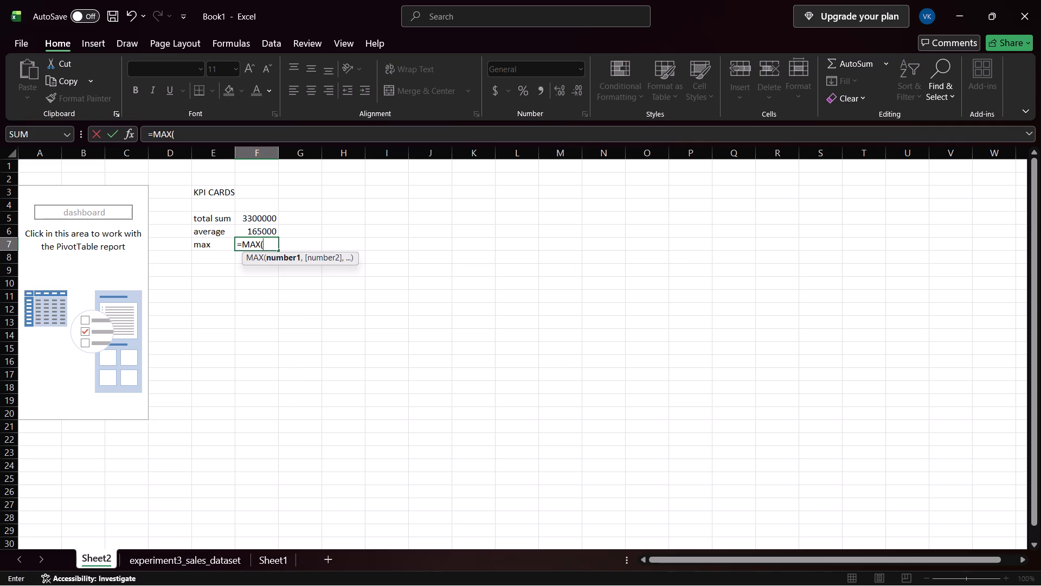
pyautogui.write('sa')
pyautogui.press('Tab')
pyautogui.press('[')
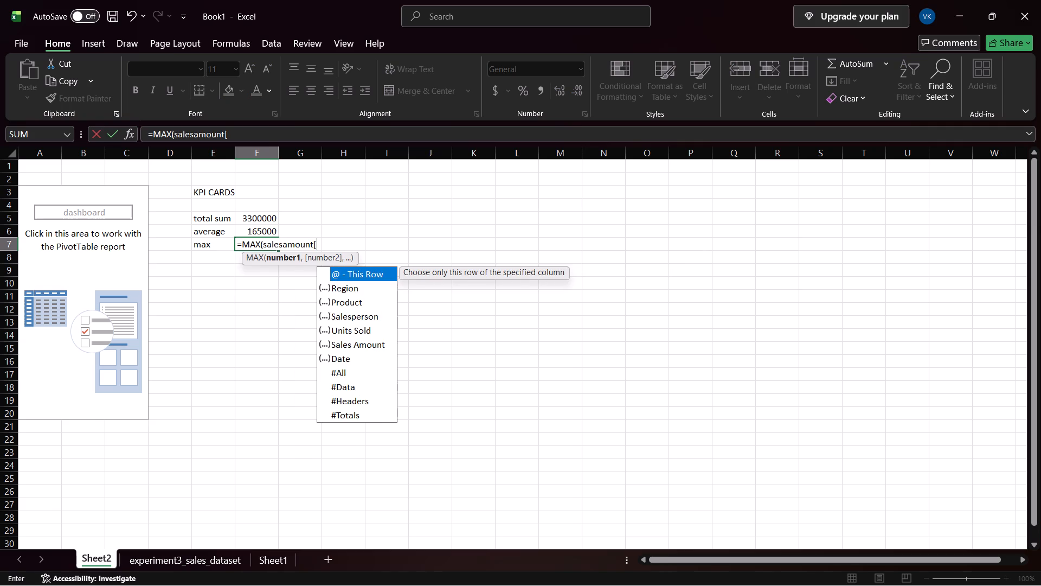
pyautogui.press('Down')
pyautogui.press('Down')
pyautogui.press('Down')
pyautogui.press('Down')
pyautogui.press('Down')
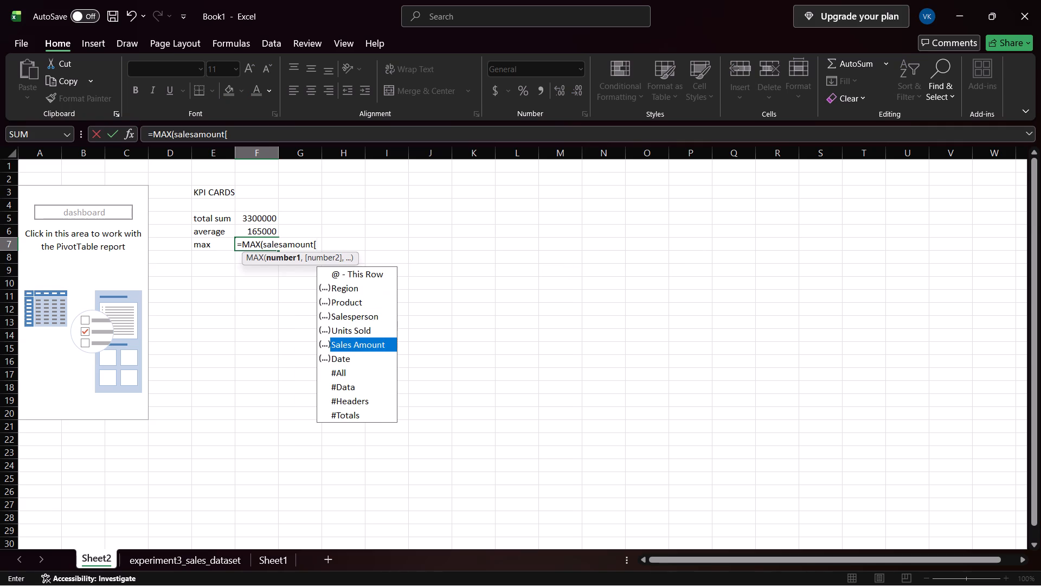
pyautogui.press('Tab')
pyautogui.press(']')
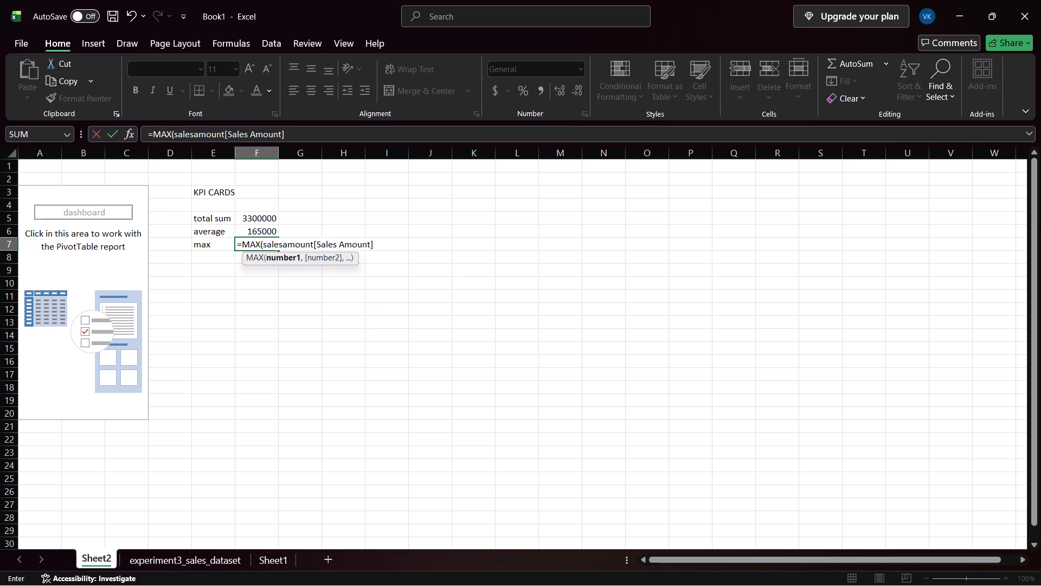
pyautogui.press('Return')
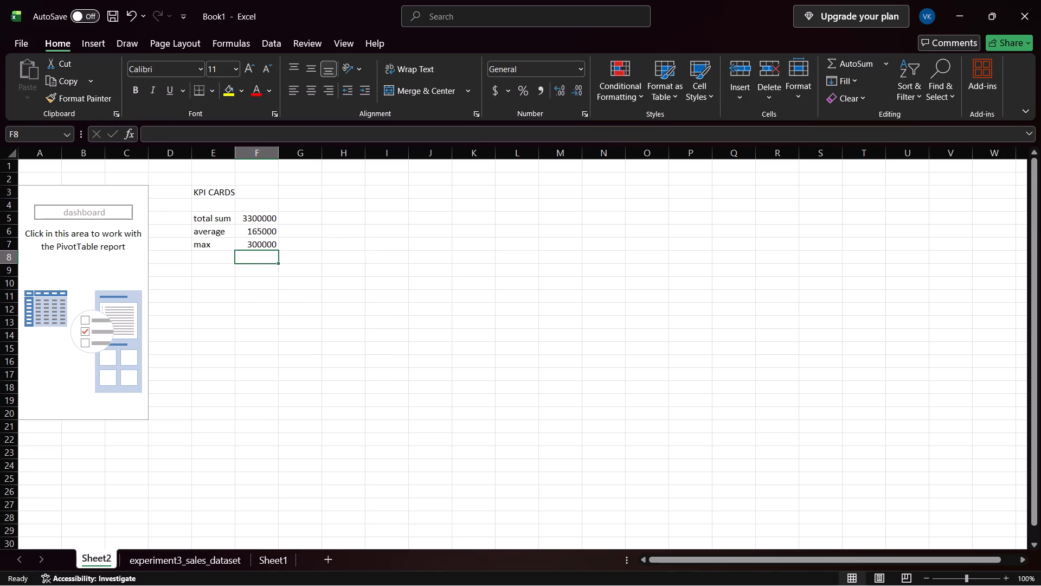
# Switch to the practicals PDF in Edge to read the 5(b) KPI card formatting and 5(c) slicer instructions, and return to Excel.
pyautogui.click(523, 566)
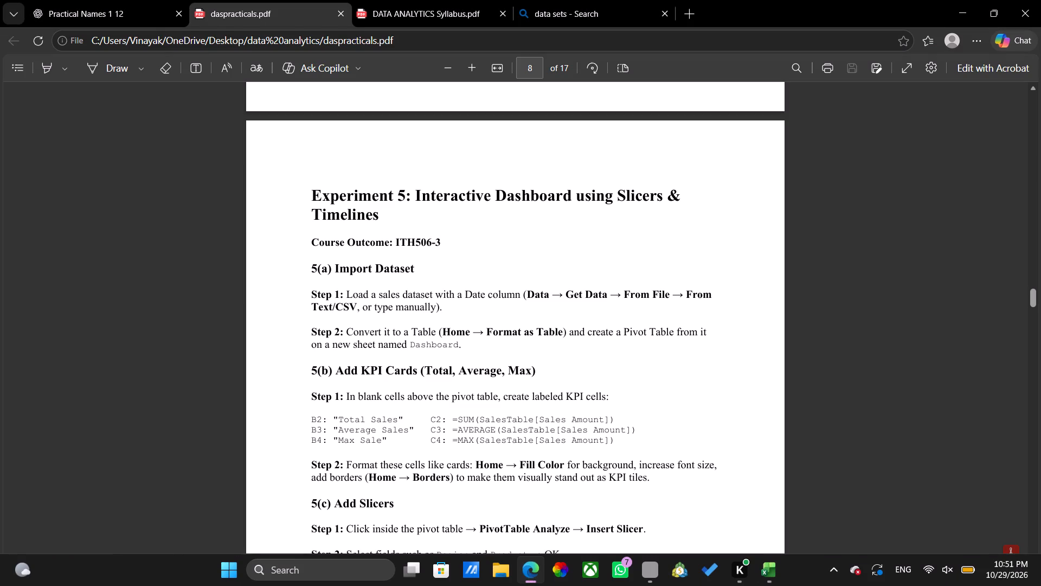
pyautogui.moveTo(461, 421); pyautogui.dragTo(494, 418)
pyautogui.click(494, 418)
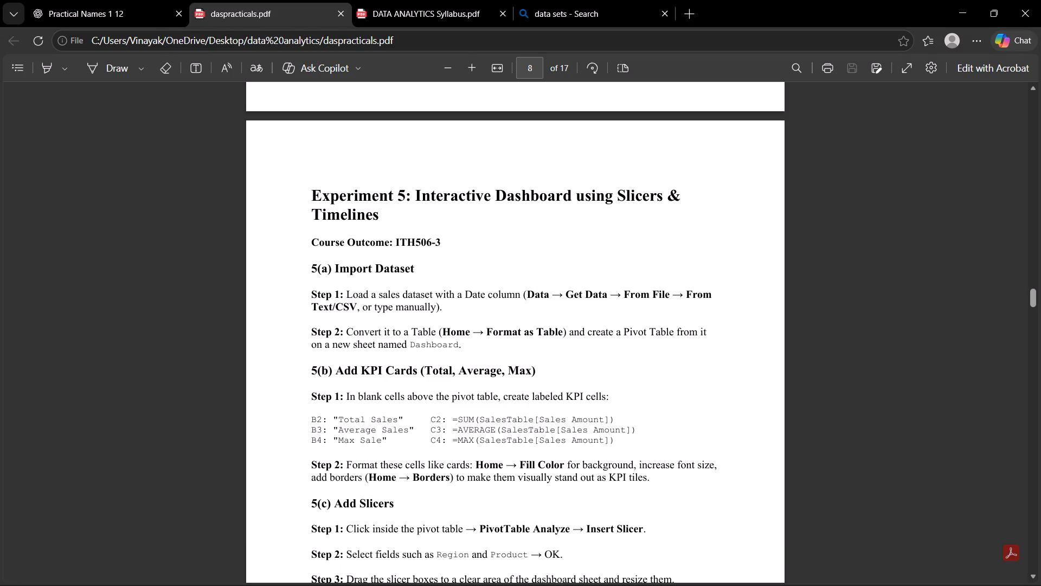
pyautogui.scroll(-1, 498, 399)
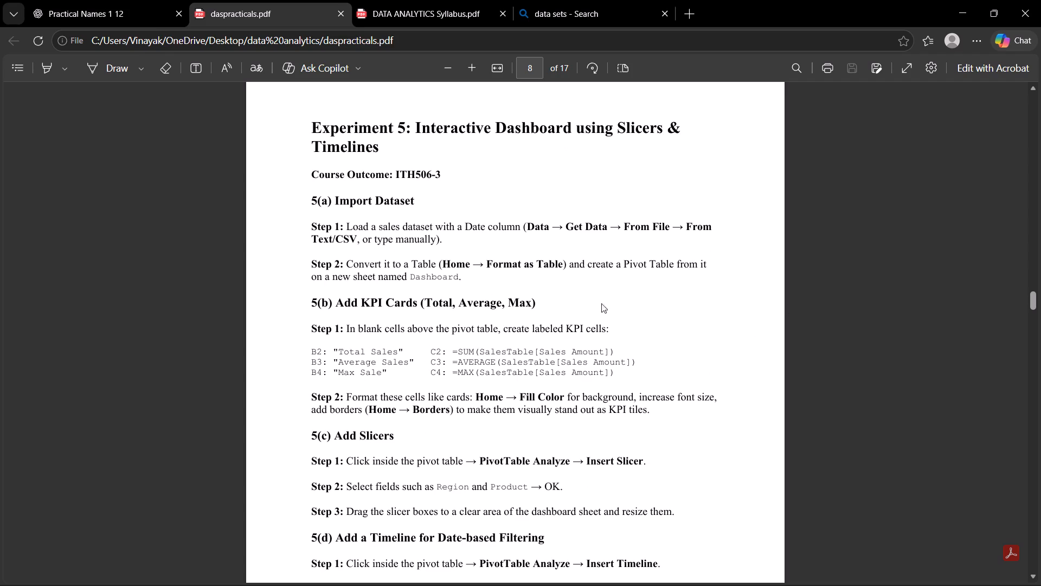
pyautogui.click(951, 0)
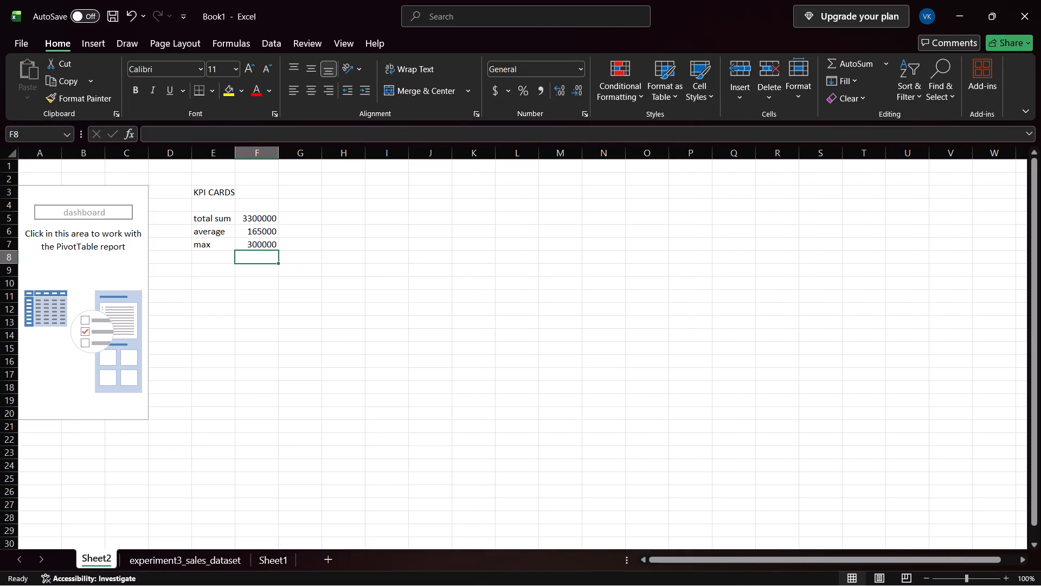
# Fill the KPI CARDS heading cell E3 with yellow.
pyautogui.click(210, 190)
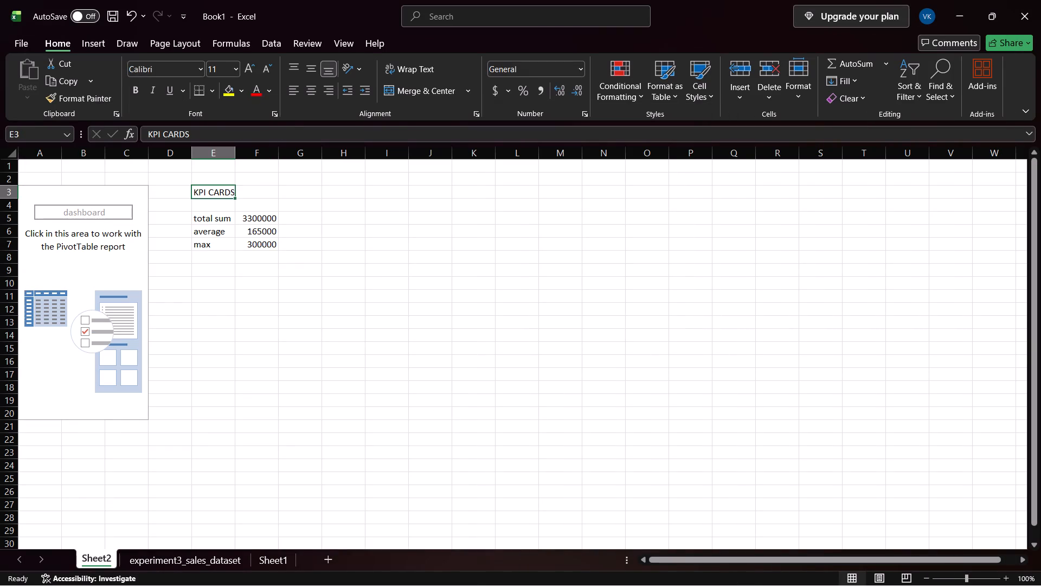
pyautogui.click(230, 91)
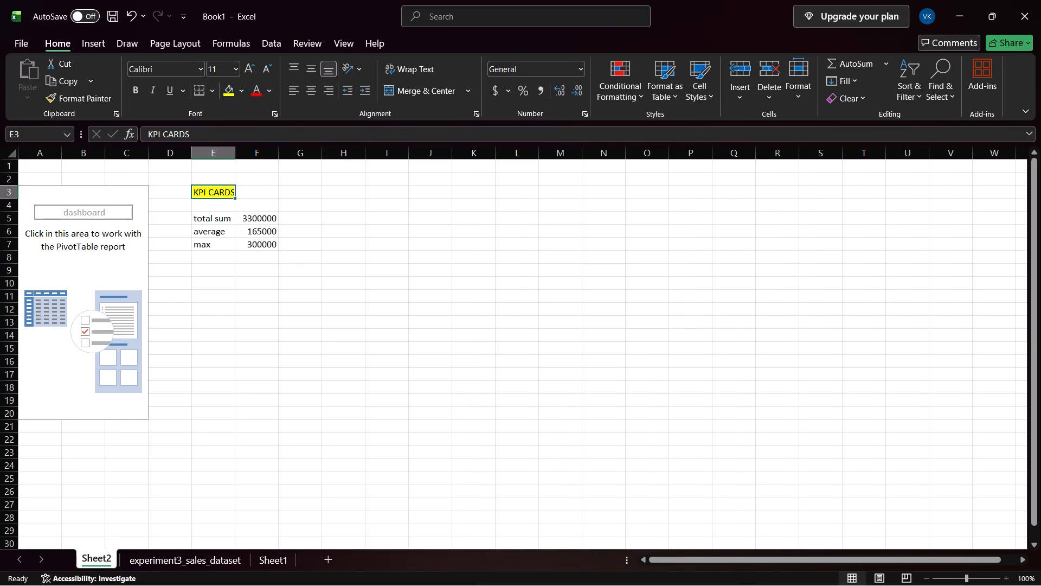
# Set the font colour of the KPI labels and values in E5:F7 to red.
pyautogui.click(216, 221)
pyautogui.moveTo(210, 221); pyautogui.dragTo(259, 244)
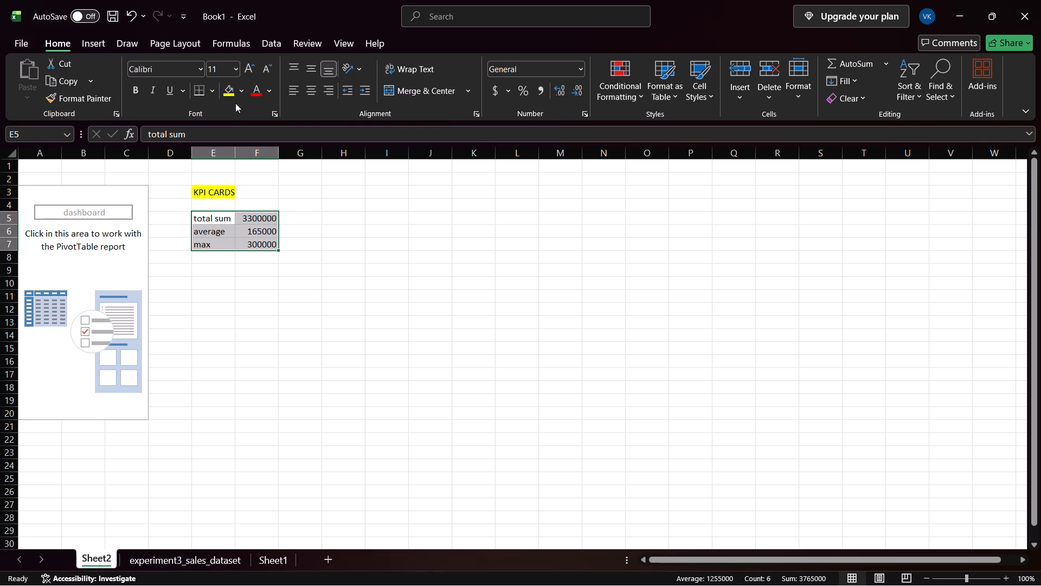
pyautogui.click(251, 88)
pyautogui.click(272, 171)
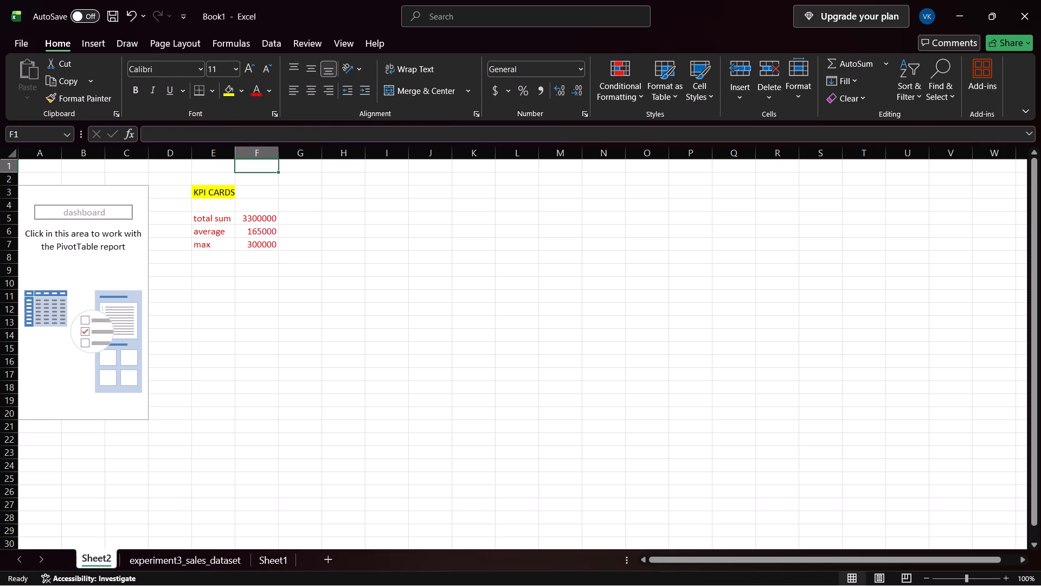
# Fill the KPI labels and values in E5:F7 with the theme blue.
pyautogui.moveTo(208, 219); pyautogui.dragTo(252, 243)
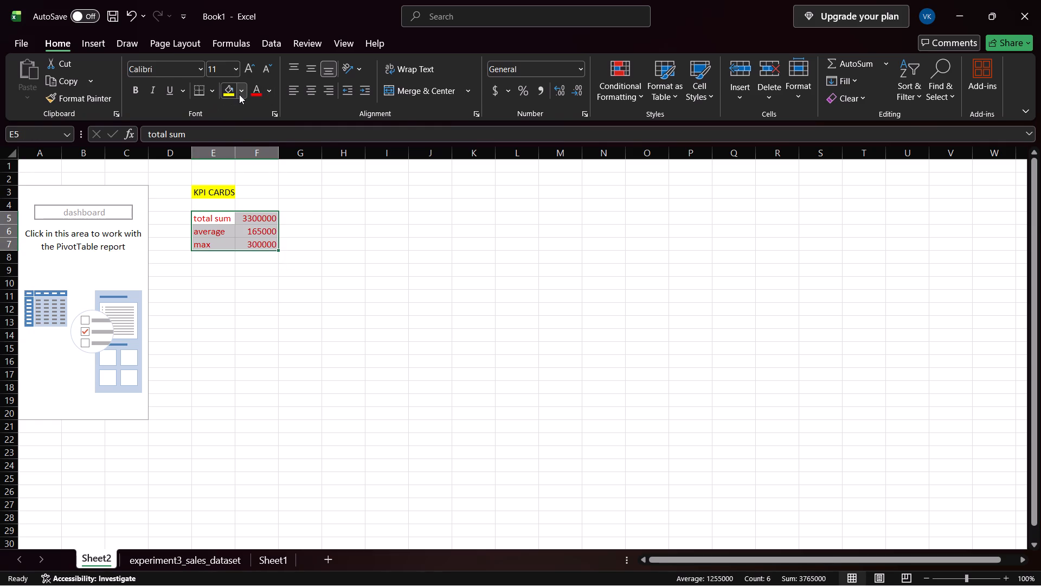
pyautogui.click(239, 94)
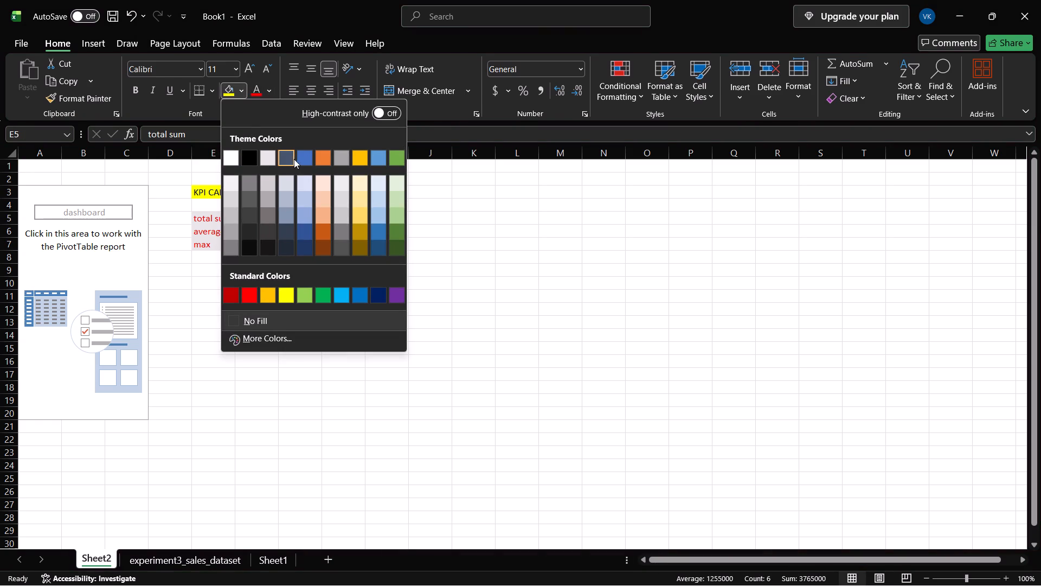
pyautogui.click(304, 161)
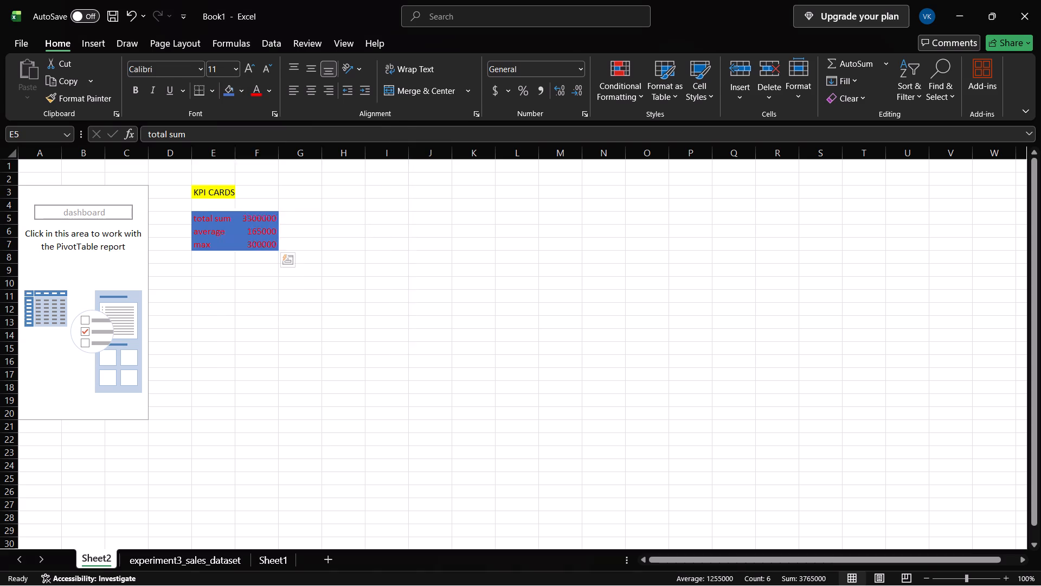
pyautogui.click(327, 208)
pyautogui.click(259, 199)
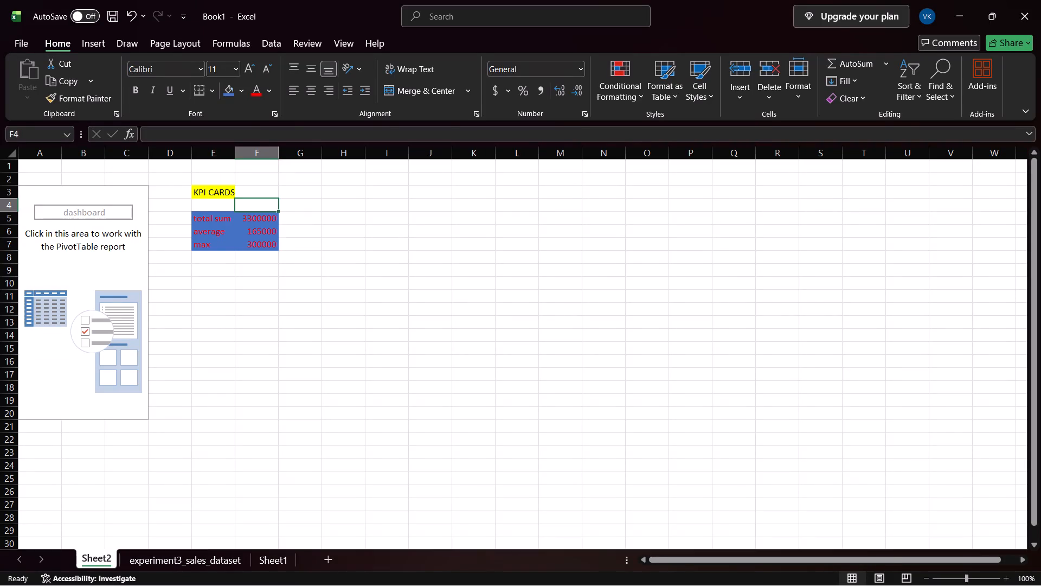
# Make the KPI labels total sum, average and max in E5:E7 bold.
pyautogui.click(217, 219)
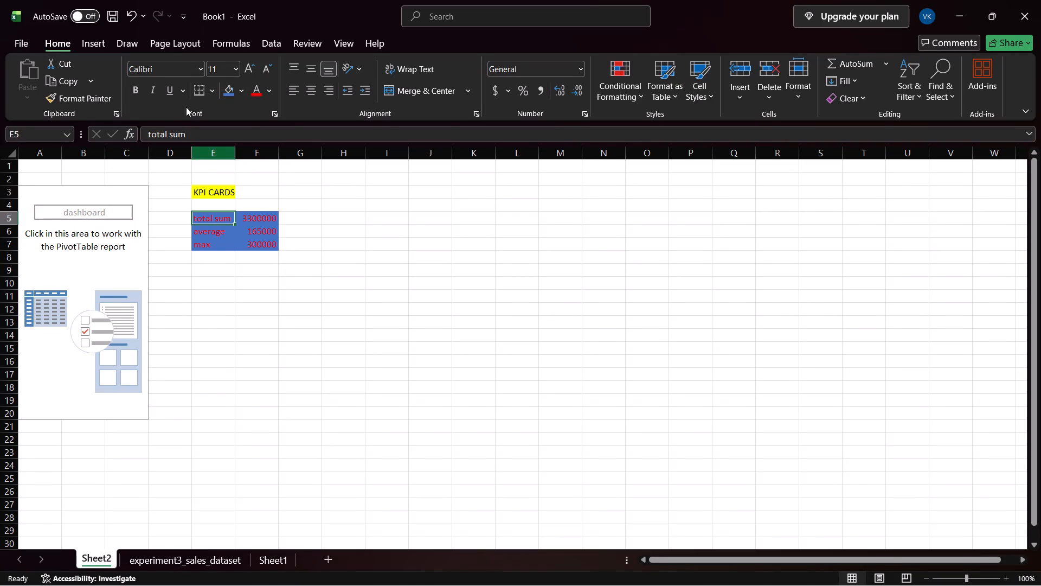
pyautogui.click(140, 87)
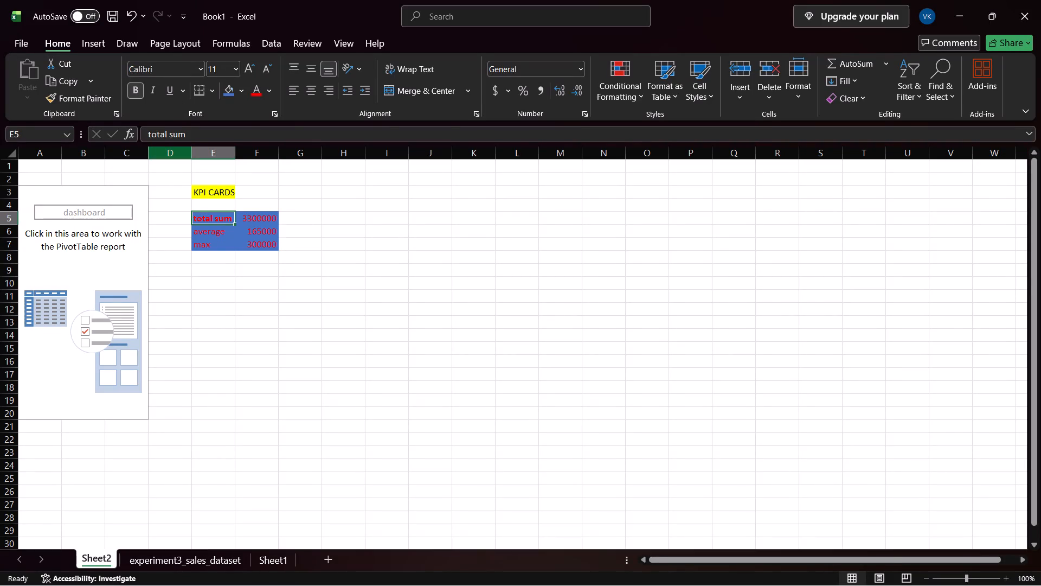
pyautogui.click(218, 237)
pyautogui.click(136, 94)
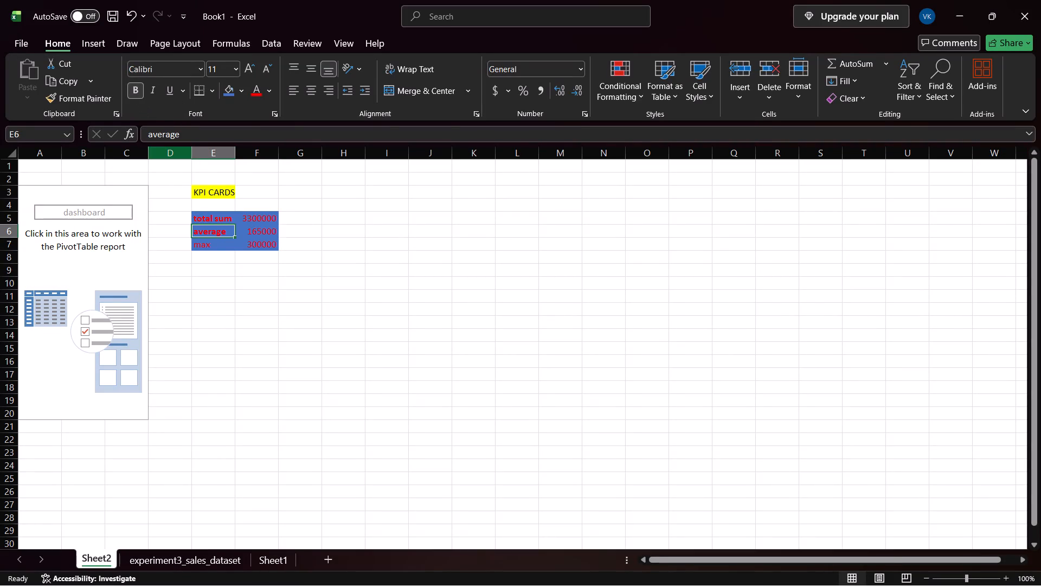
pyautogui.click(213, 246)
pyautogui.click(134, 98)
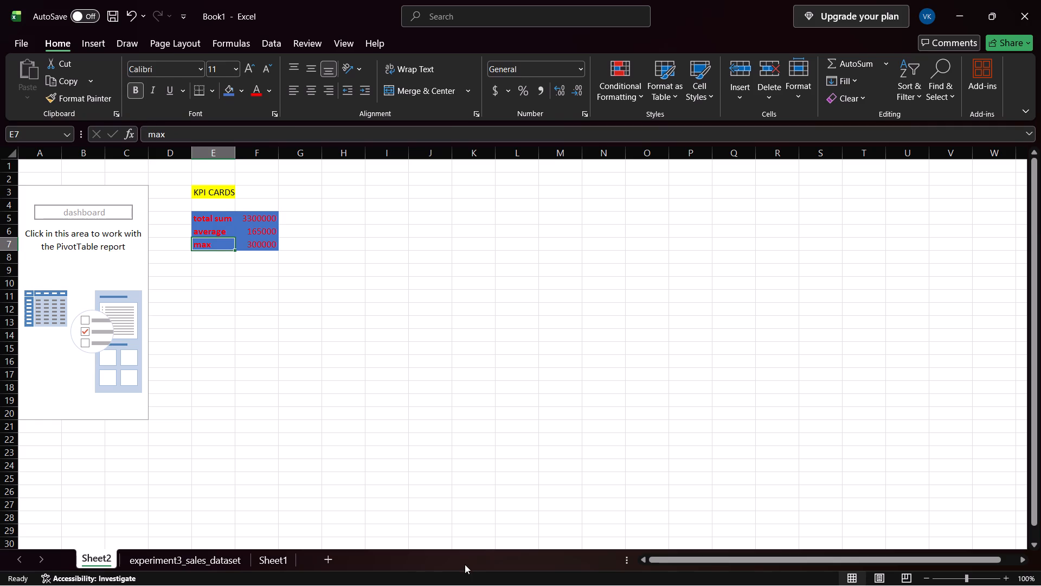
# Switch to the practicals PDF in Edge to re-read the KPI card formatting and slicer instructions, and return to Excel.
pyautogui.click(522, 565)
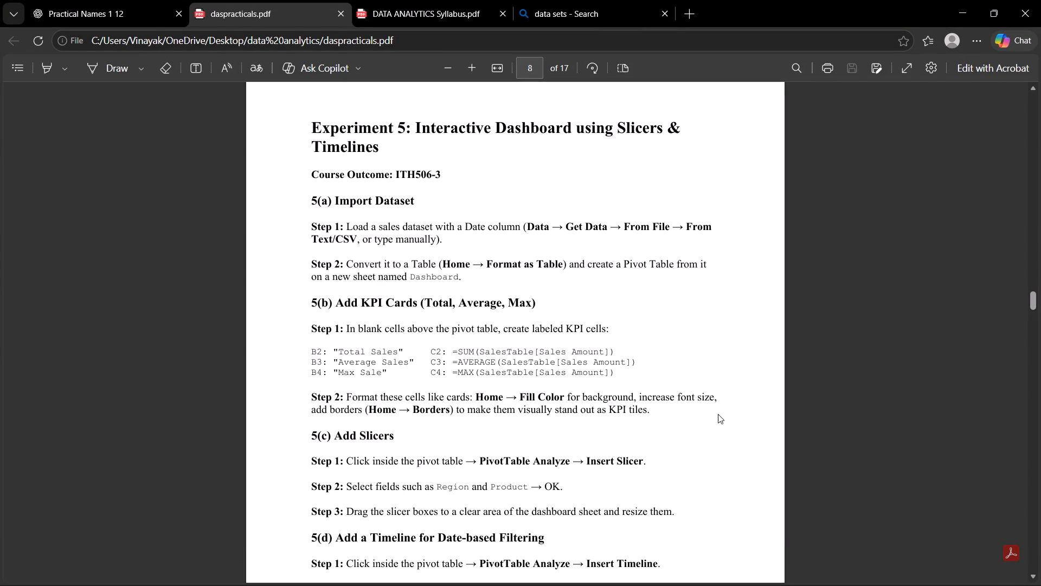
pyautogui.doubleClick(430, 416)
pyautogui.click(429, 439)
pyautogui.click(956, 0)
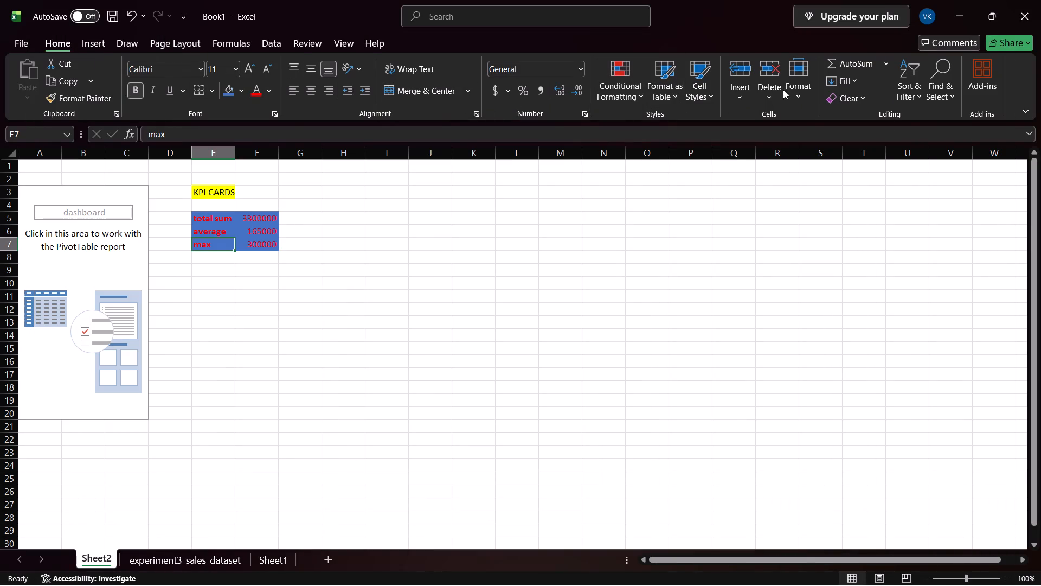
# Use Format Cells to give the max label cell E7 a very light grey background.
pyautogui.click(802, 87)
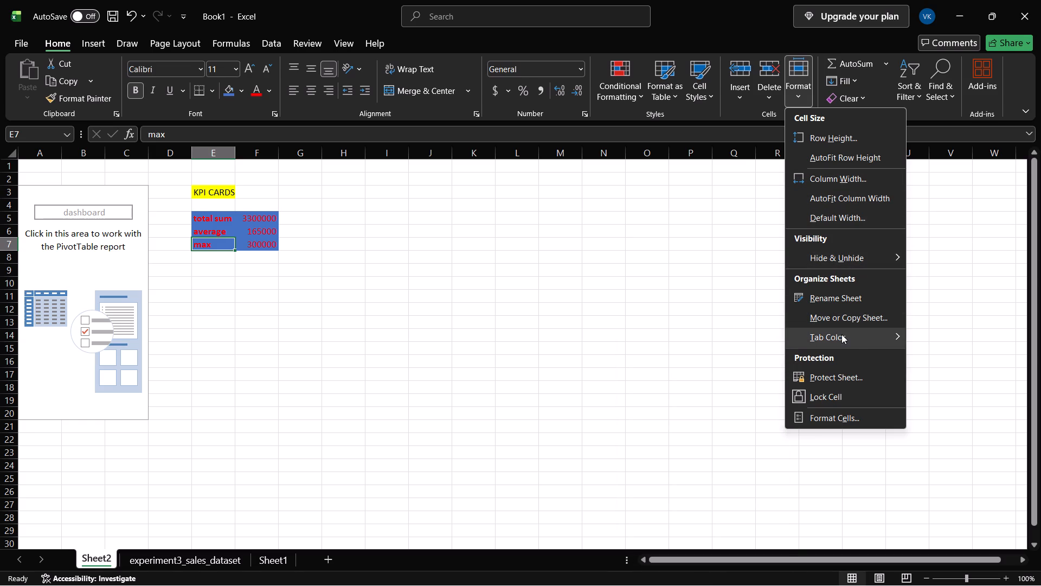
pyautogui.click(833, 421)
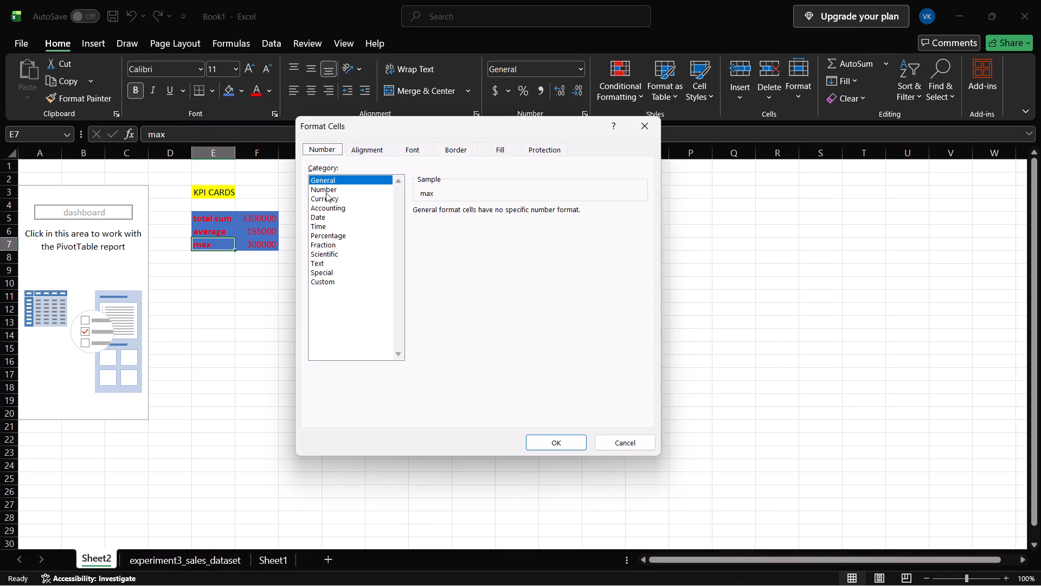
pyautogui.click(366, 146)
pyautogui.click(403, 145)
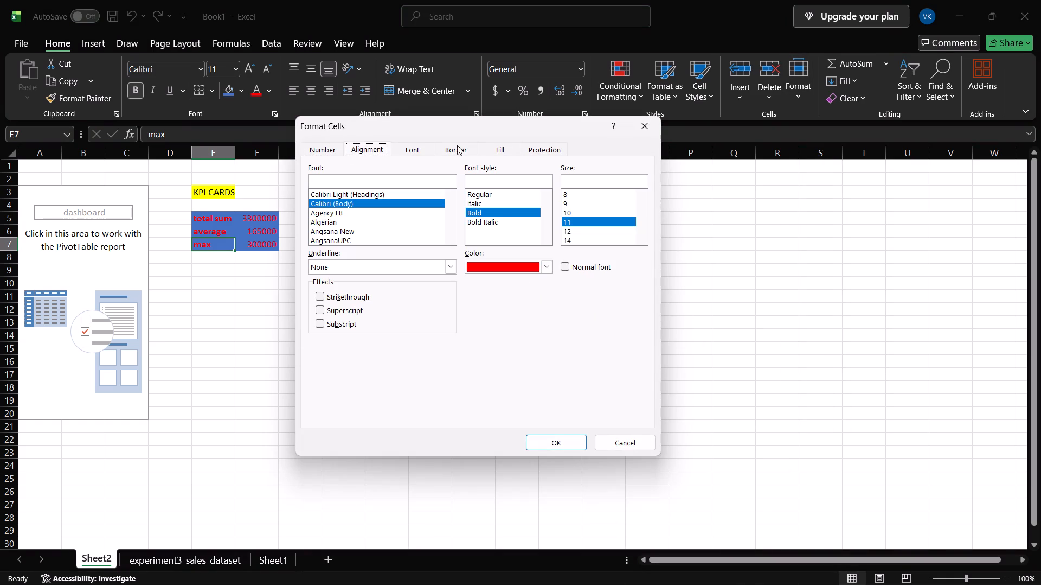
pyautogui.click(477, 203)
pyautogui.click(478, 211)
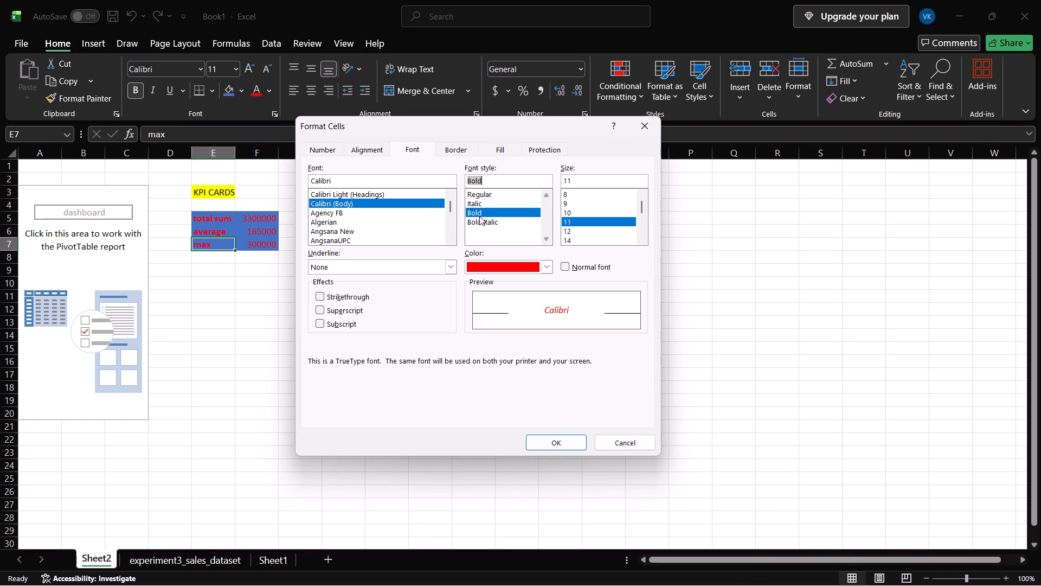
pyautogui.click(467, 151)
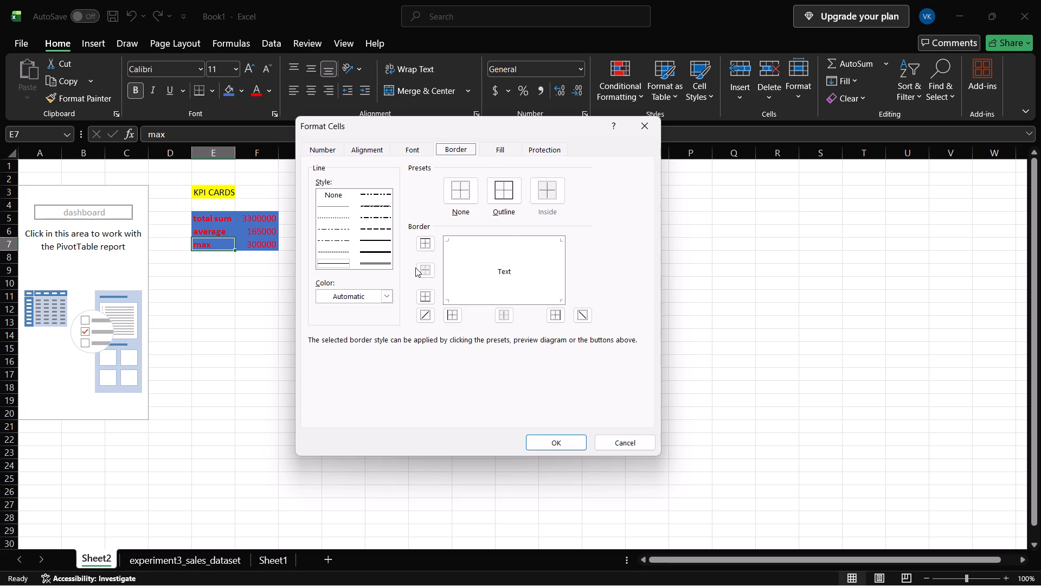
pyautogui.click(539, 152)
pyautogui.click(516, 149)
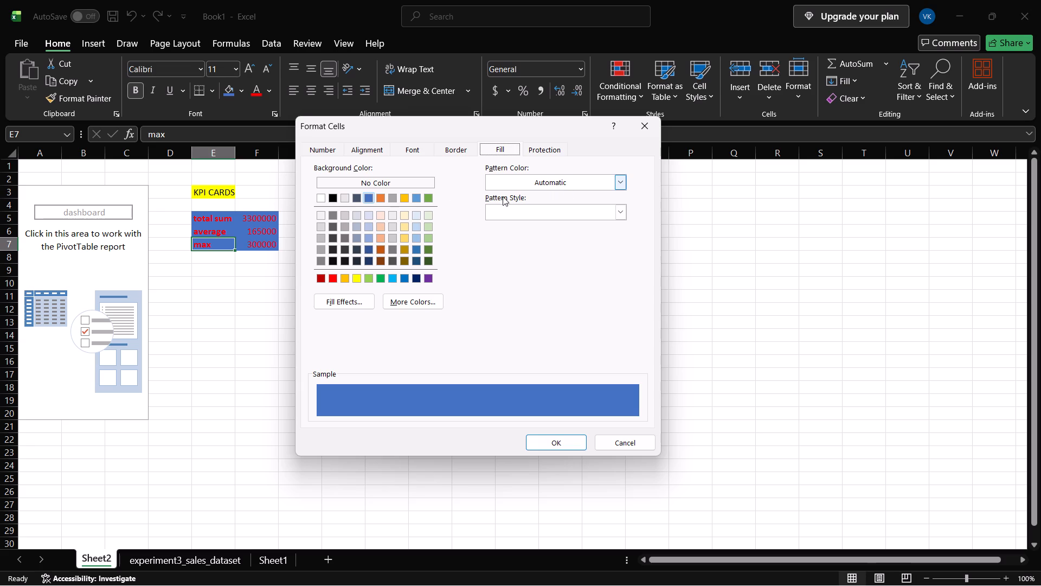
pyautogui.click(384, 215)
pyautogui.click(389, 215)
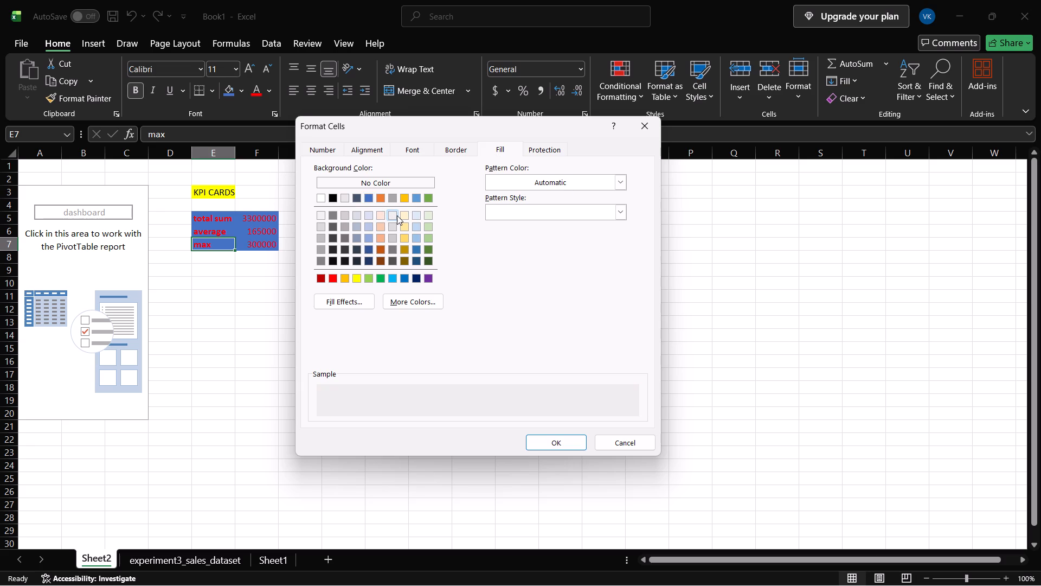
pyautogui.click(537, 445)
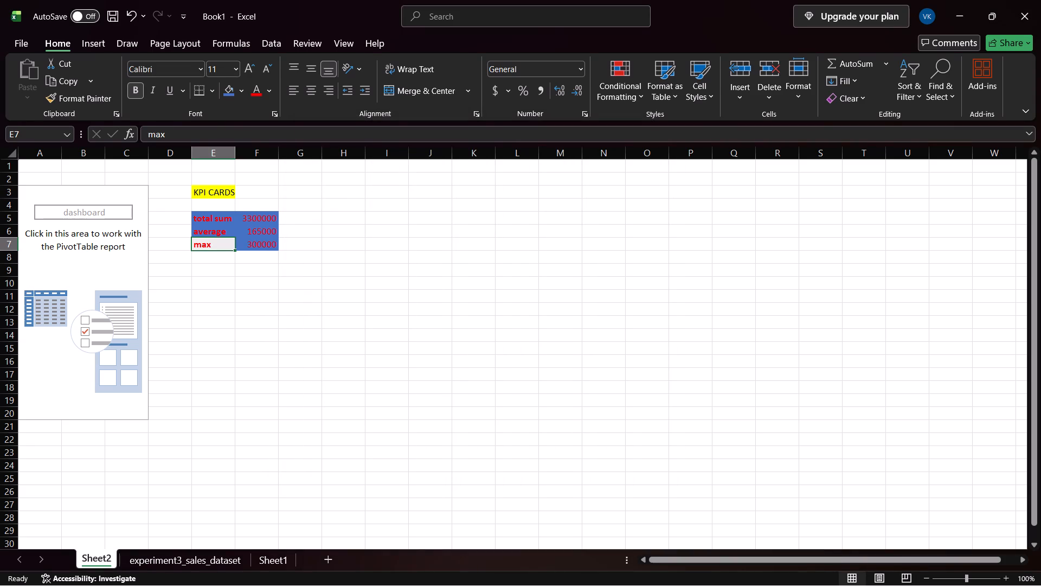
# Fill the average label cell E6 and the total sum label cell E5 with a light grey theme shade.
pyautogui.click(222, 234)
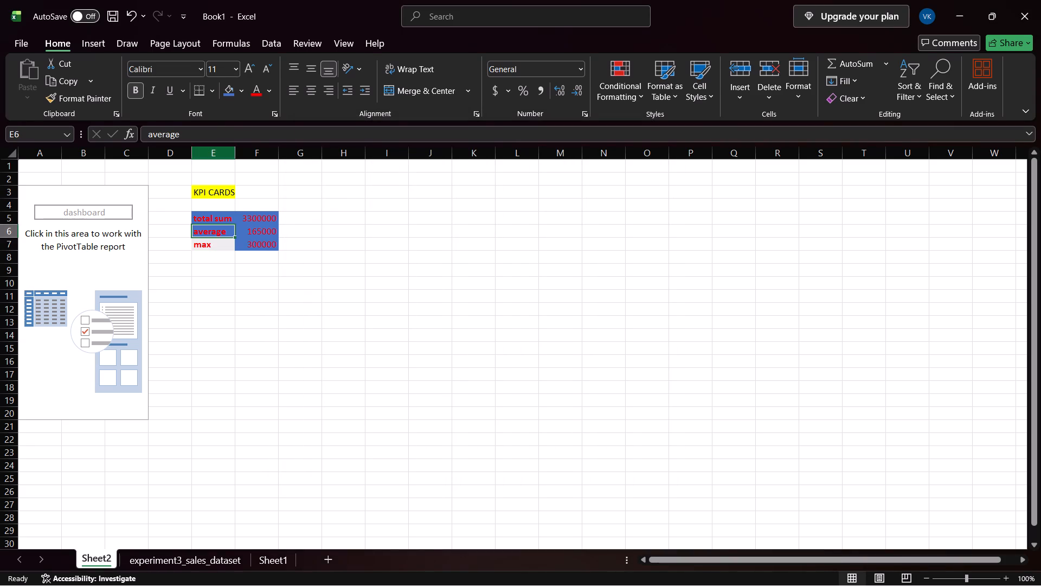
pyautogui.click(216, 249)
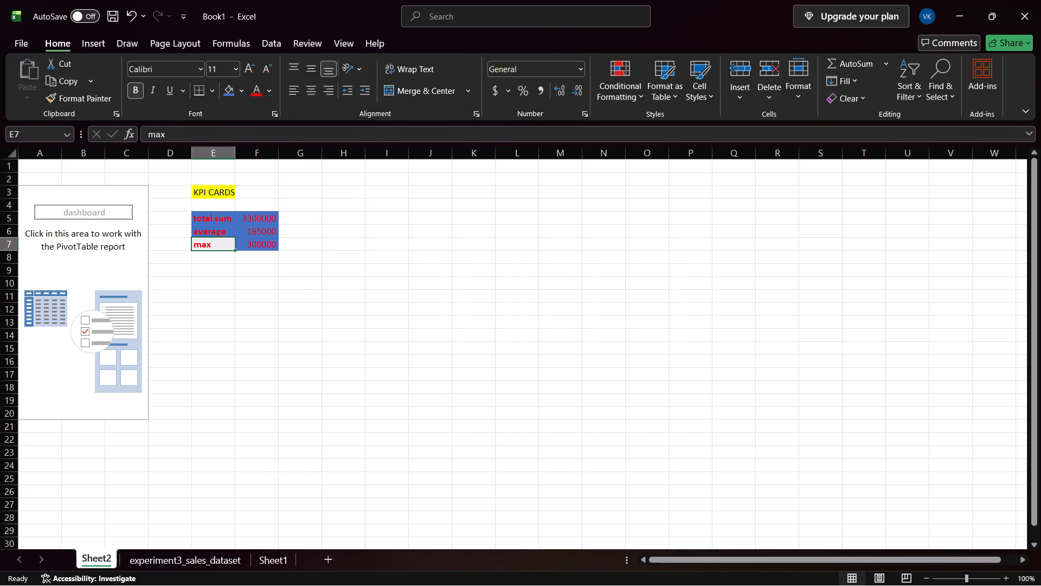
pyautogui.click(203, 231)
pyautogui.click(241, 98)
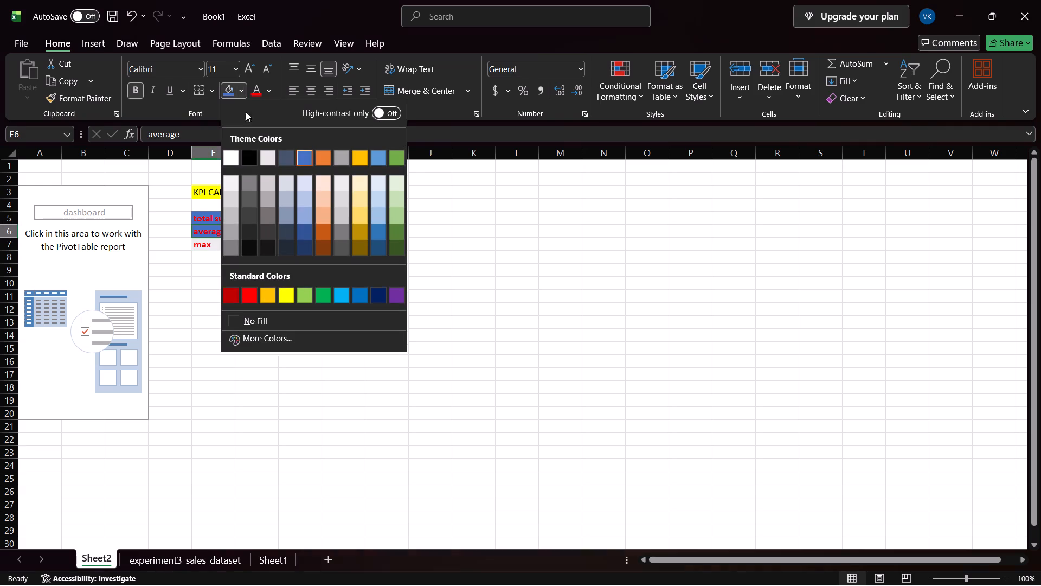
pyautogui.click(271, 177)
pyautogui.click(228, 213)
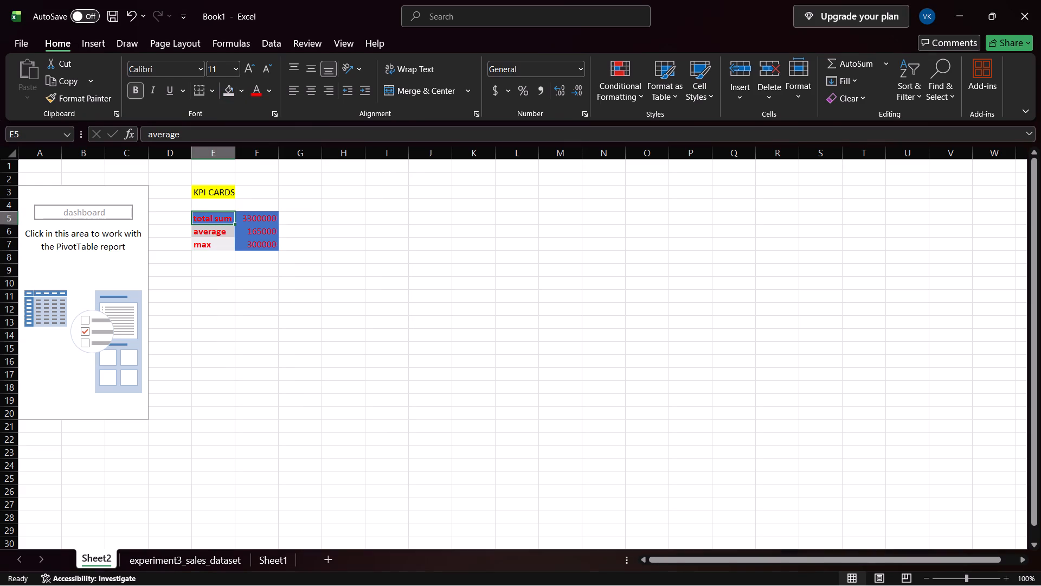
pyautogui.click(236, 92)
pyautogui.click(239, 95)
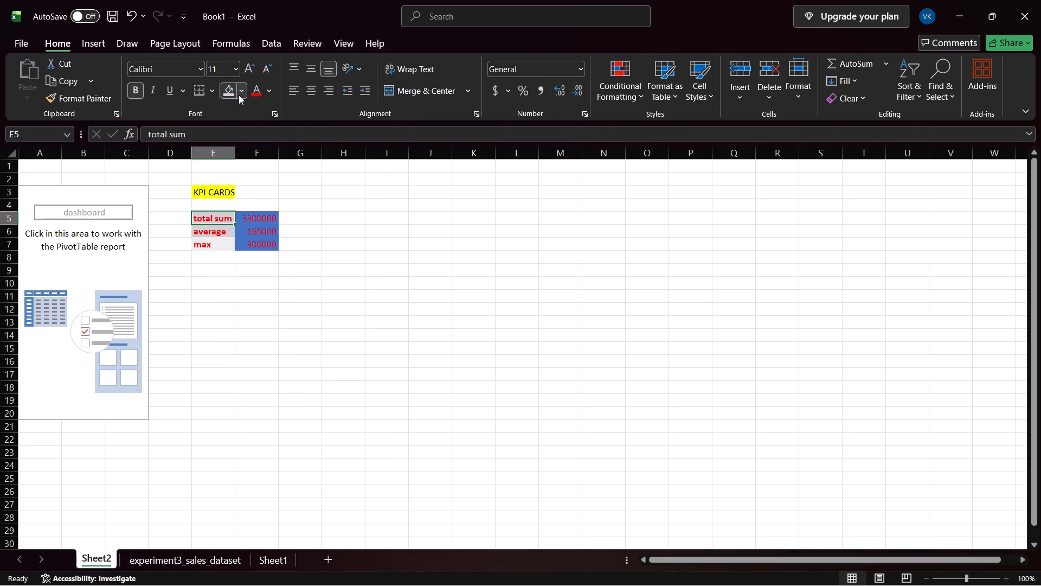
pyautogui.click(268, 181)
# Fill the max label cell E7 with the lightest blue-grey theme shade.
pyautogui.click(214, 251)
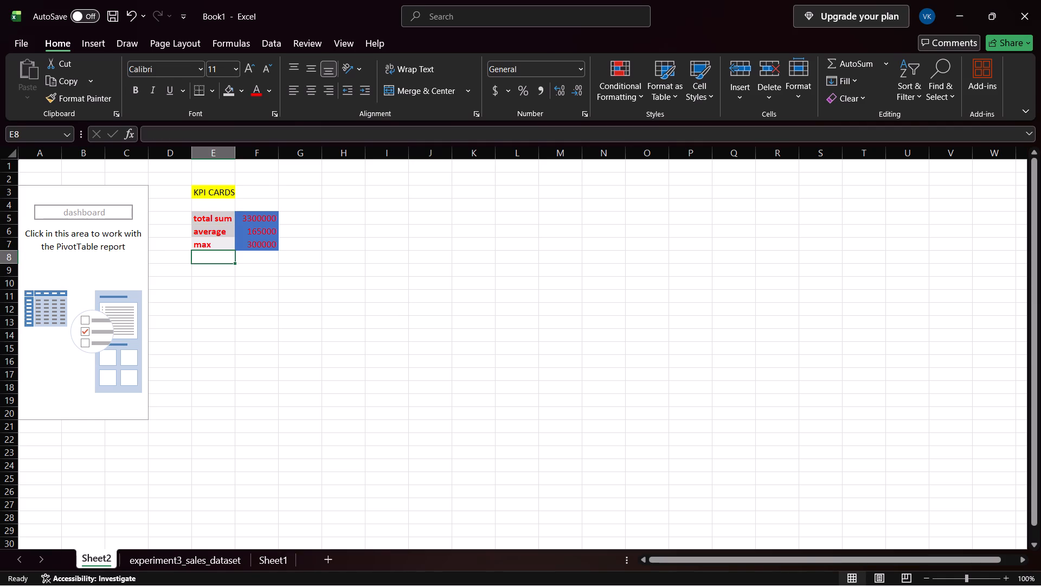
pyautogui.click(214, 245)
pyautogui.click(242, 92)
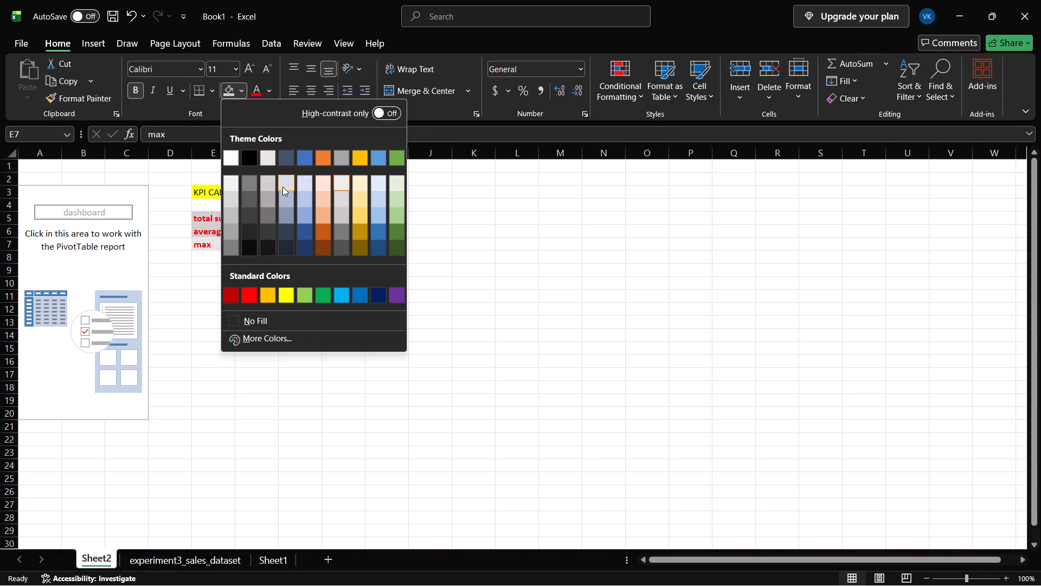
pyautogui.click(282, 187)
pyautogui.click(310, 214)
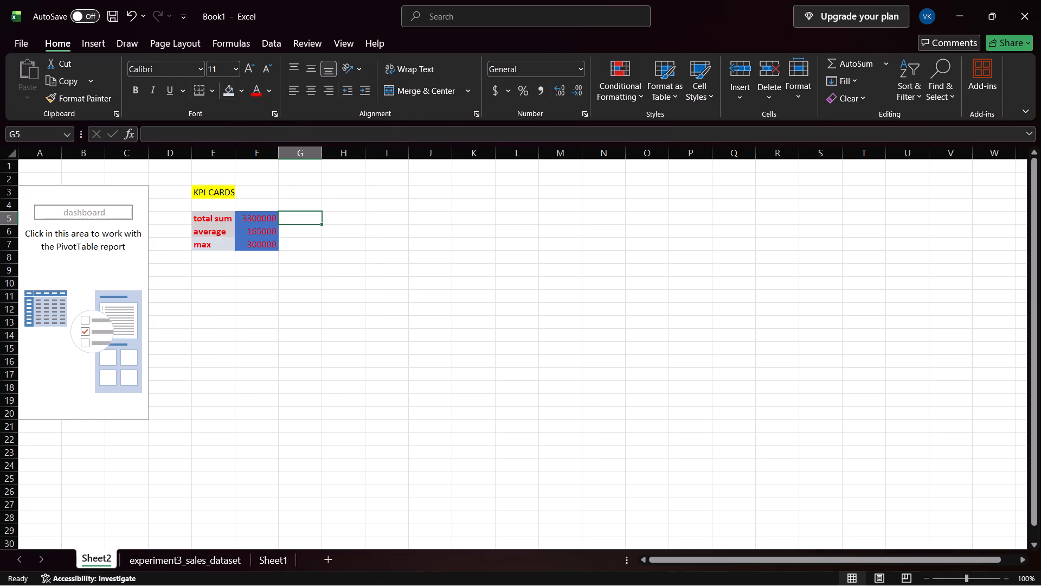
pyautogui.click(302, 253)
pyautogui.click(304, 238)
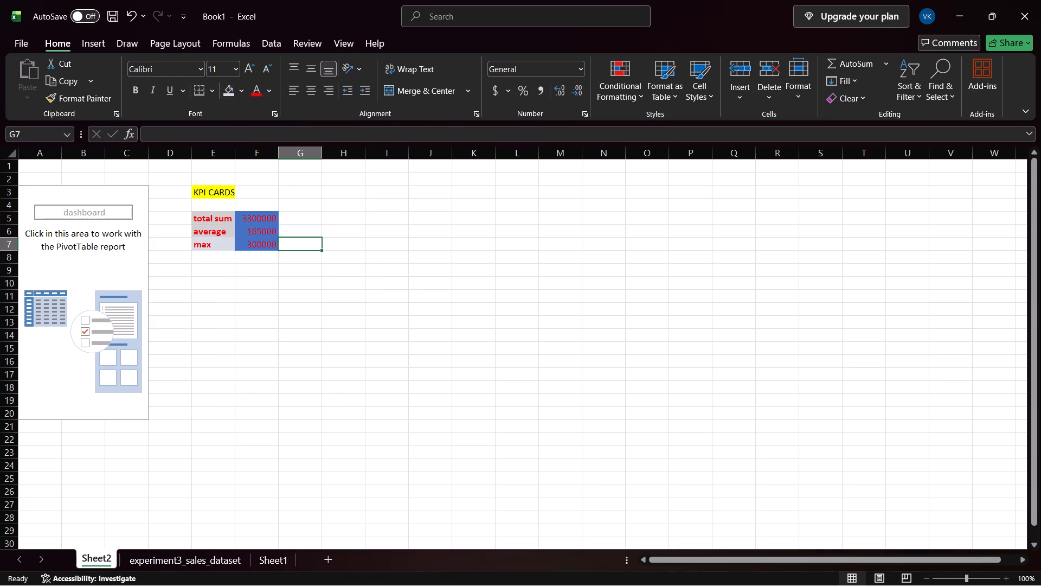
# Widen column F slightly to give the KPI values more room.
pyautogui.moveTo(278, 150); pyautogui.dragTo(292, 151)
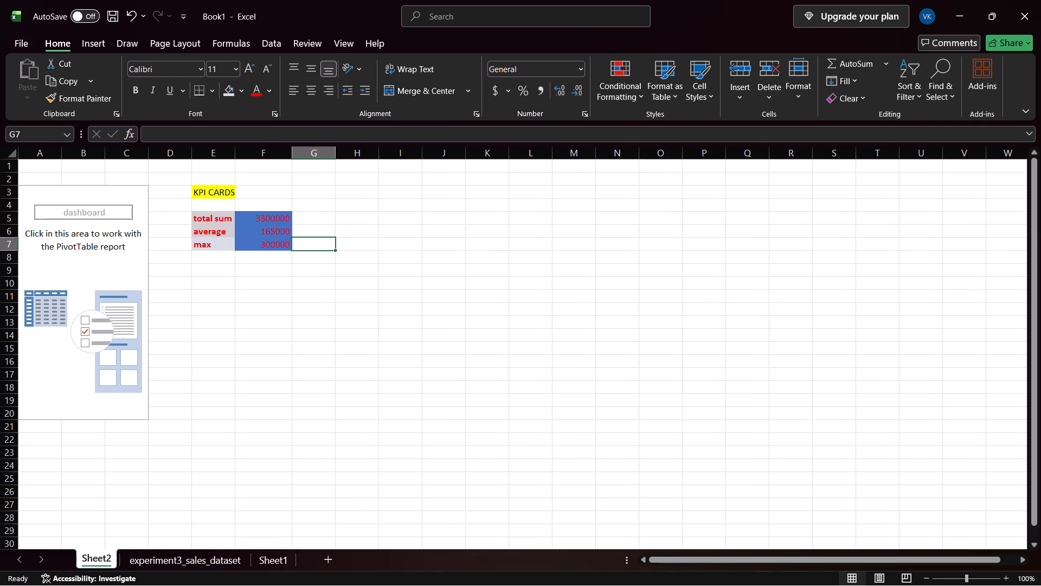
# Format the total sum value in F5 as Currency with the $ symbol and two decimal places.
pyautogui.click(268, 222)
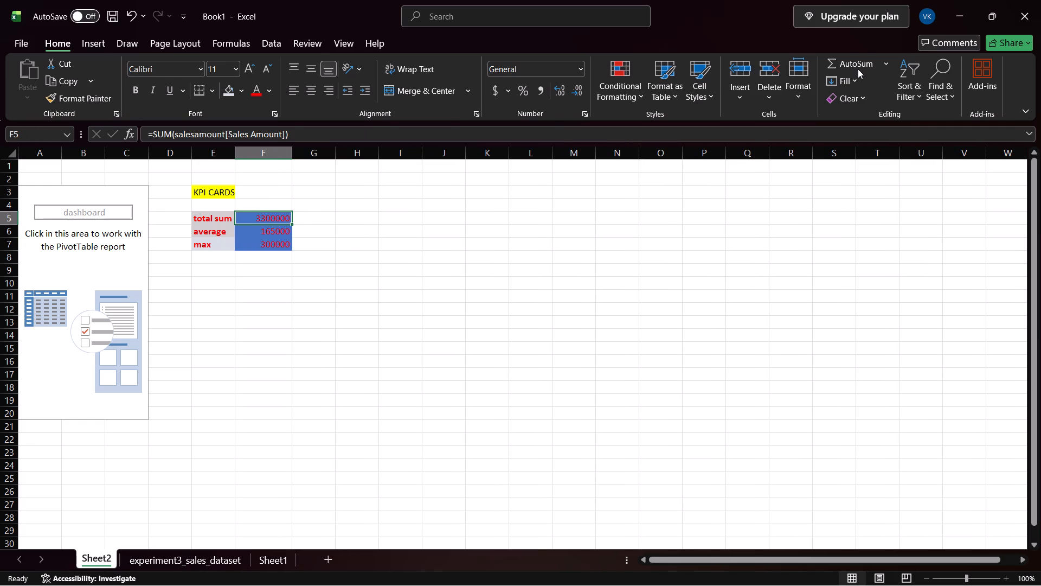
pyautogui.click(797, 87)
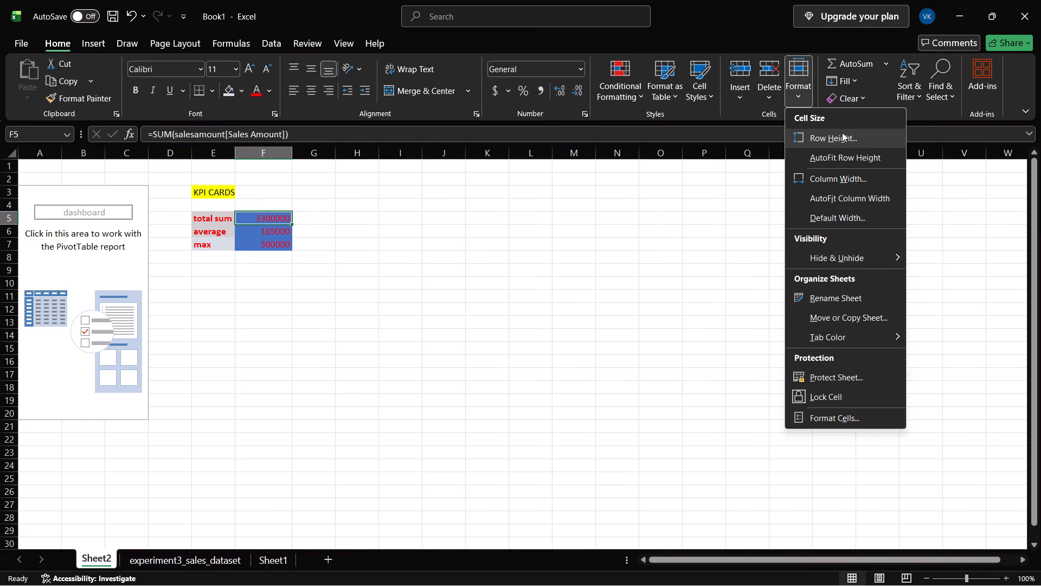
pyautogui.click(865, 412)
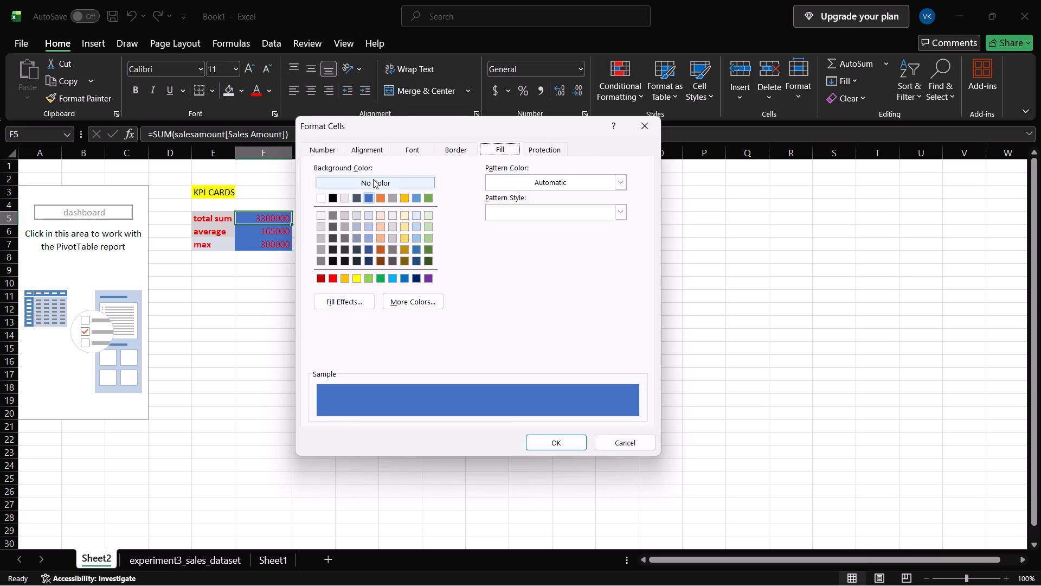
pyautogui.click(332, 144)
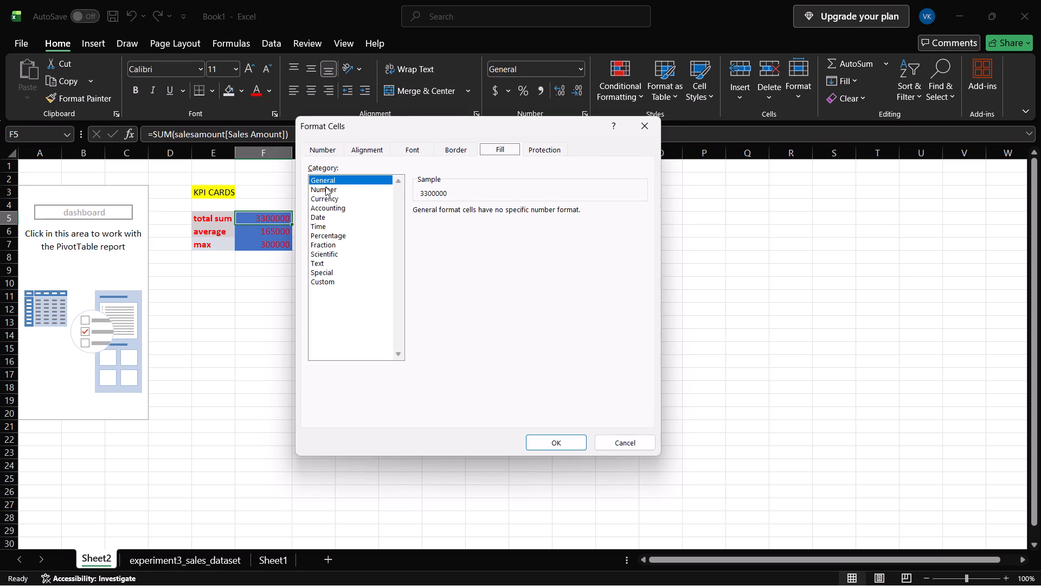
pyautogui.click(325, 187)
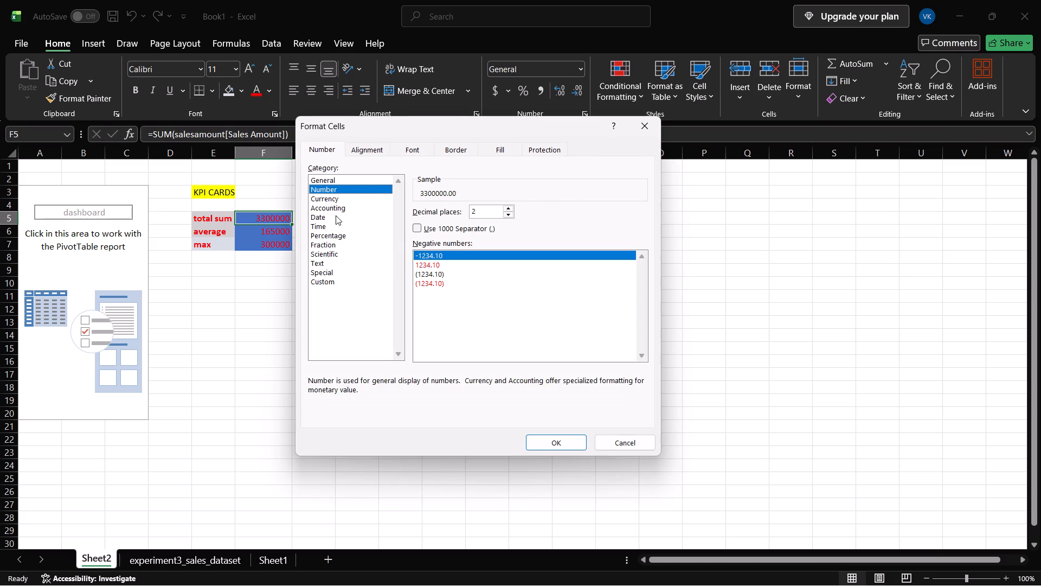
pyautogui.click(333, 208)
pyautogui.click(333, 198)
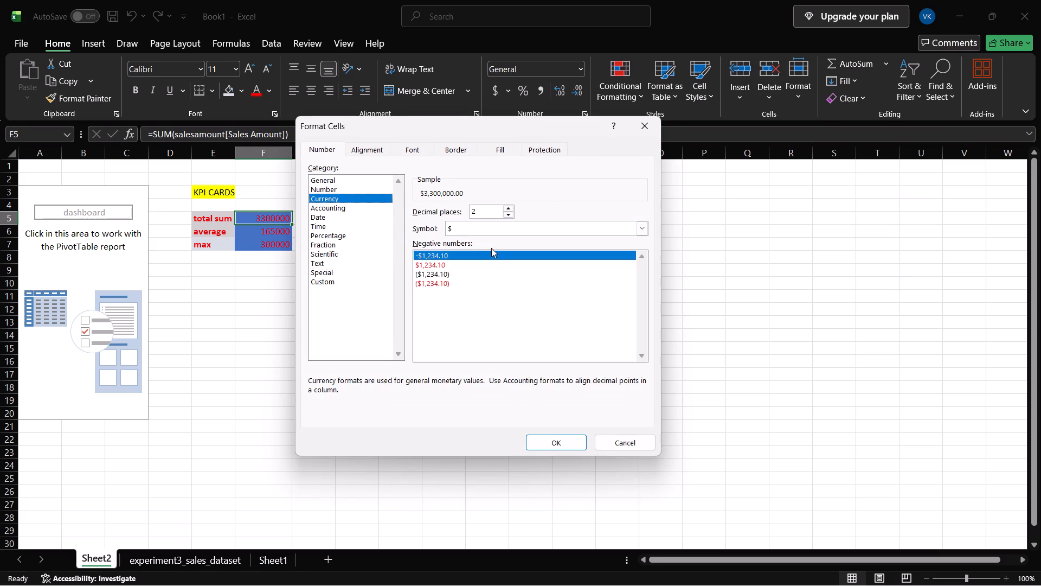
pyautogui.click(634, 227)
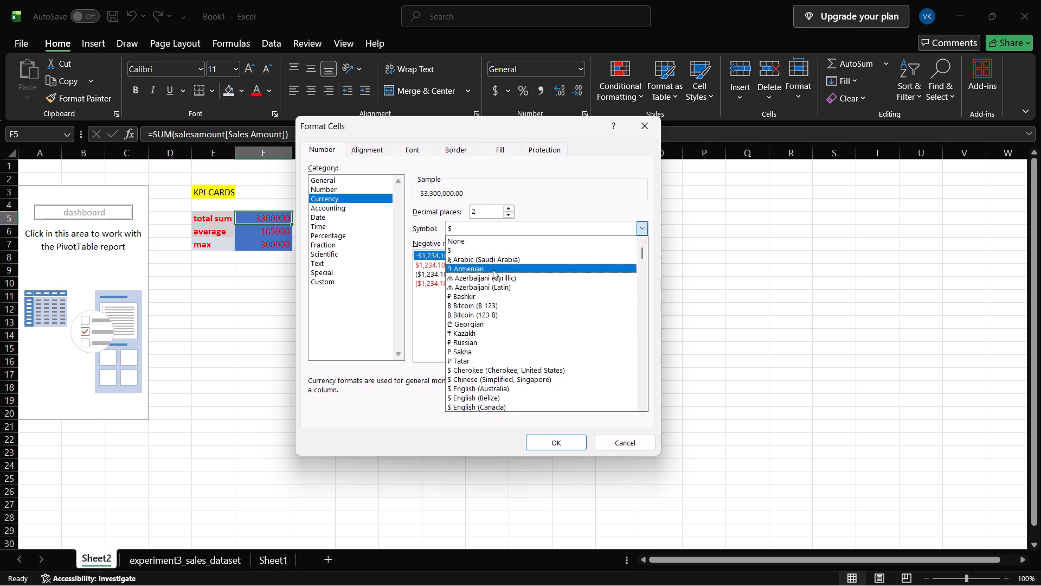
pyautogui.press('r')
pyautogui.press('s')
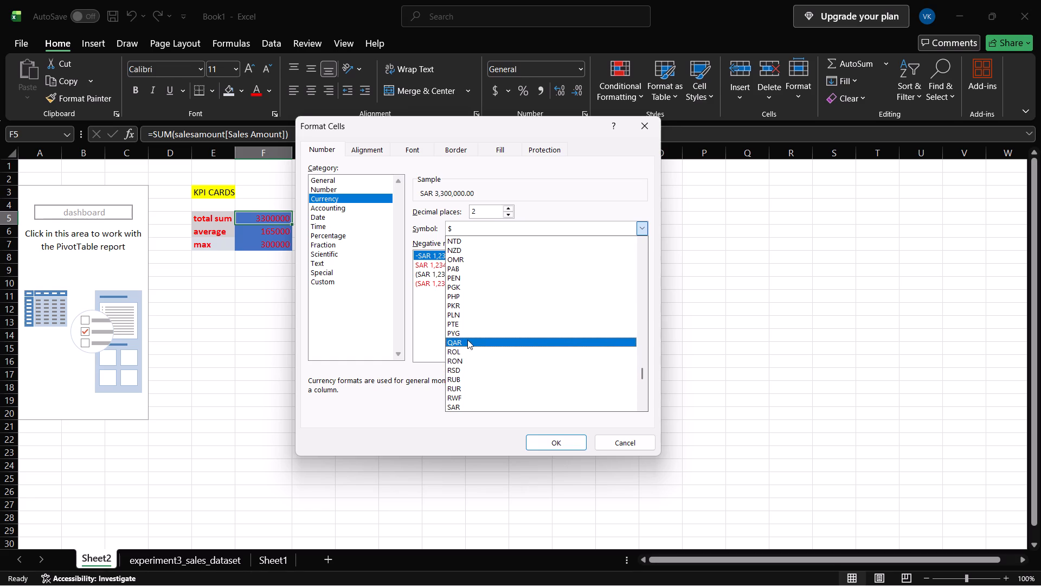
pyautogui.scroll(-1, 475, 375)
pyautogui.scroll(4, 484, 362)
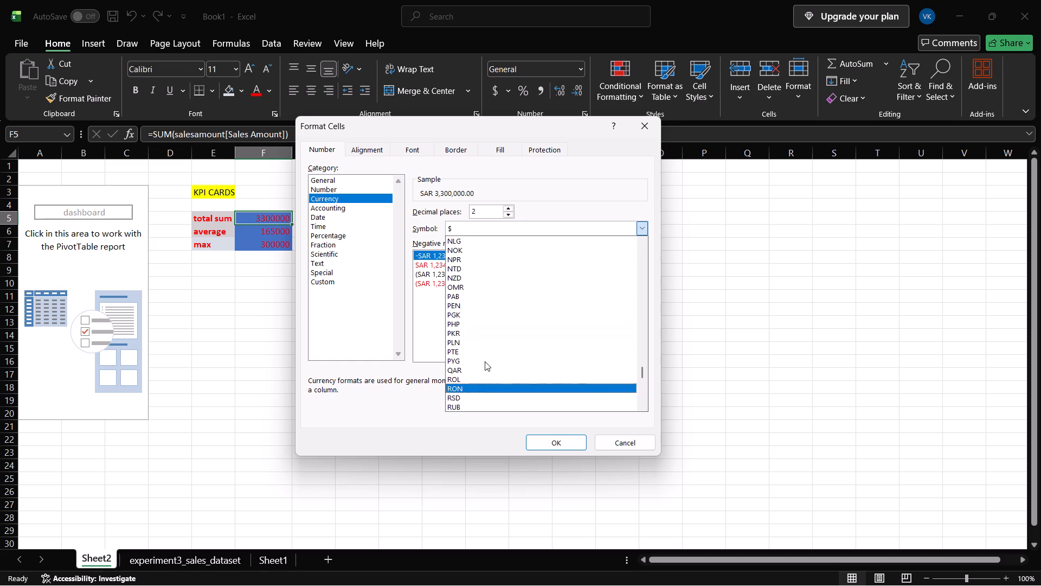
pyautogui.scroll(1, 485, 361)
pyautogui.scroll(8, 493, 315)
pyautogui.scroll(-1, 494, 305)
pyautogui.scroll(1, 494, 305)
pyautogui.scroll(-5, 494, 305)
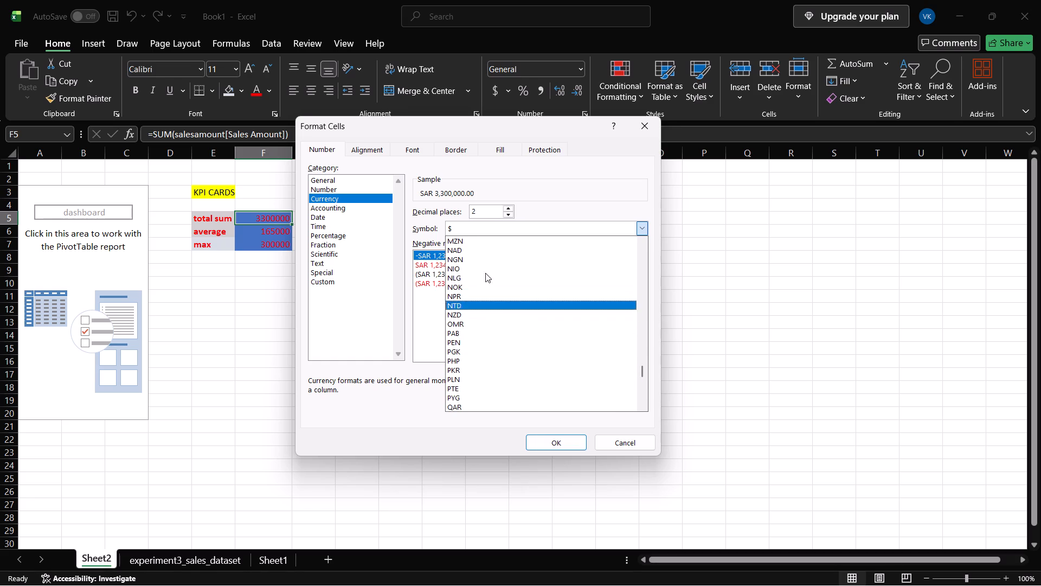
pyautogui.click(471, 220)
pyautogui.click(470, 225)
pyautogui.doubleClick(470, 225)
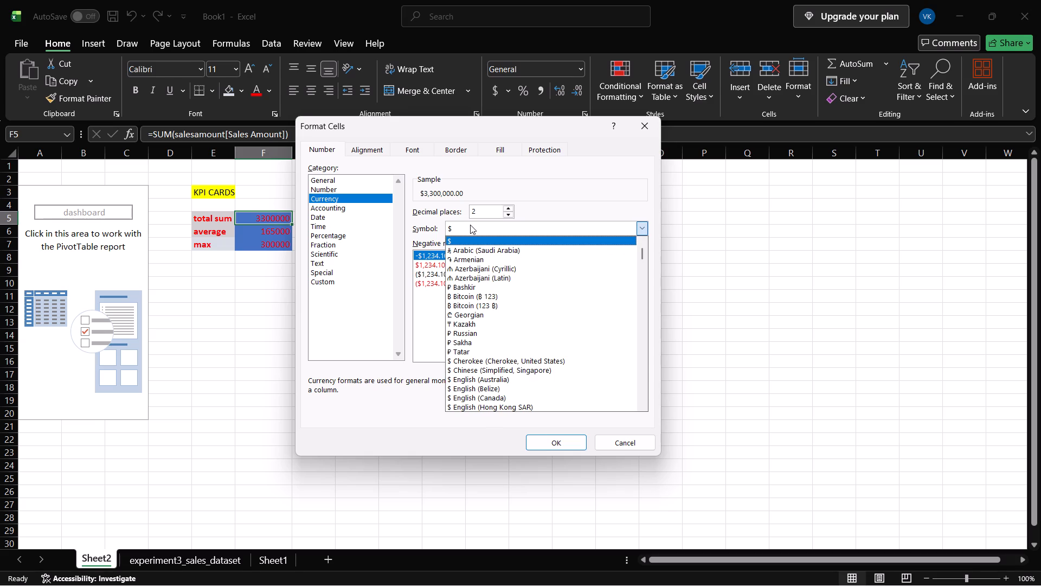
pyautogui.hotkey('shift', '$')
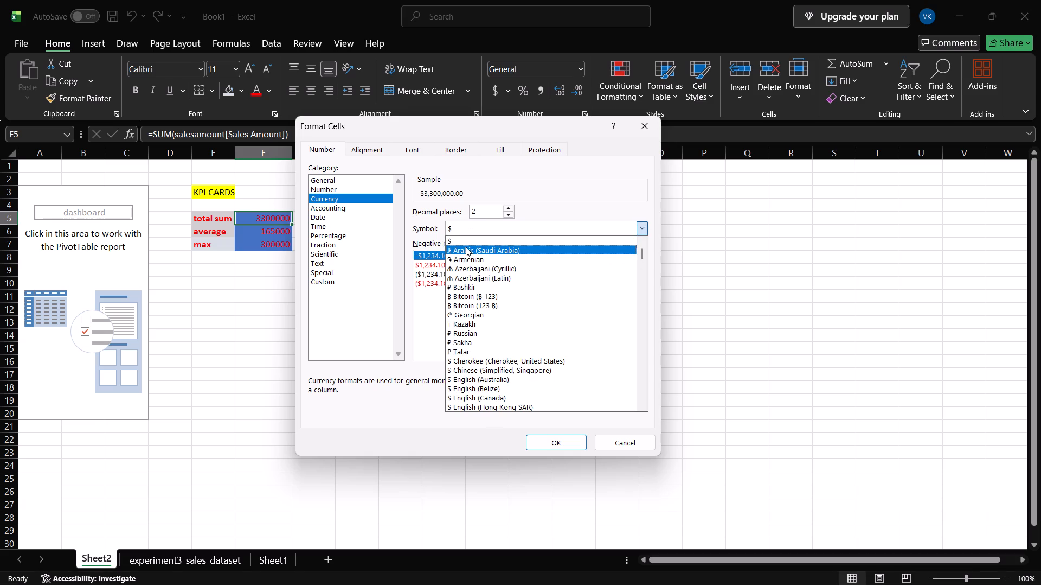
pyautogui.click(554, 441)
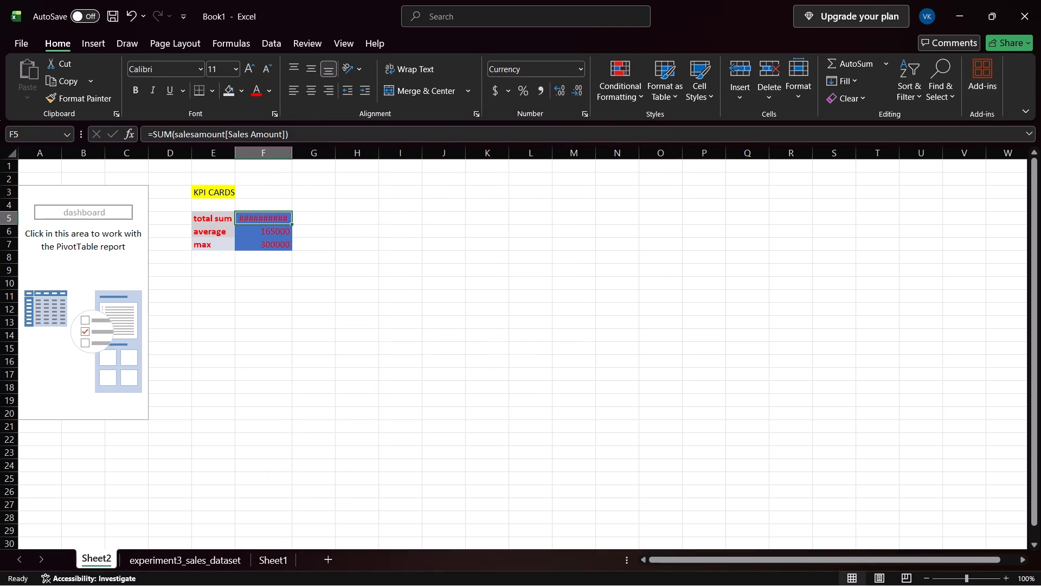
# Widen column F so the currency-formatted total sum fits in its cell.
pyautogui.moveTo(290, 150); pyautogui.dragTo(315, 153)
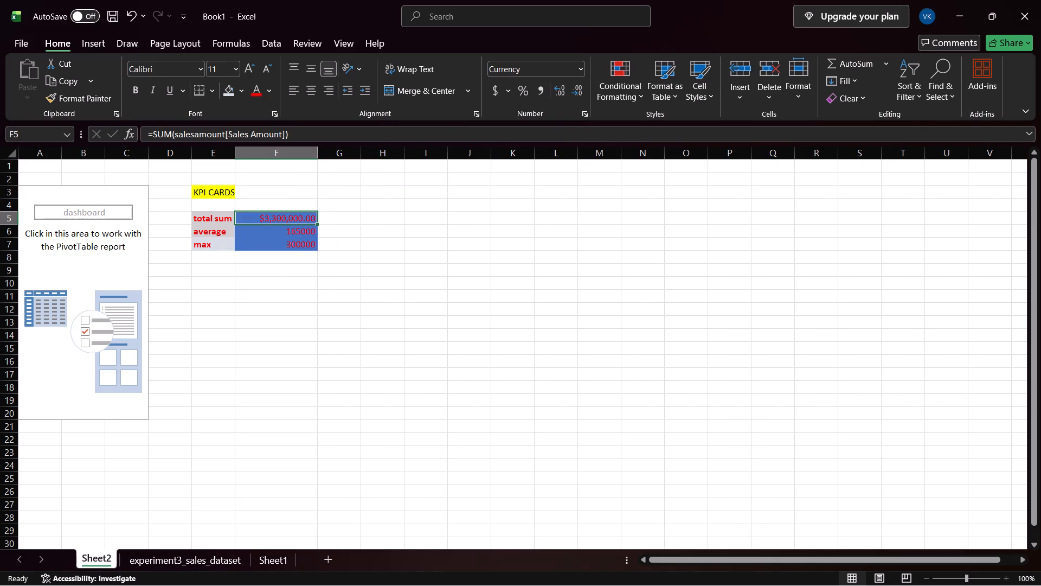
# Fill the KPI value cells F5:F7 with the same light blue-grey shade as the max label.
pyautogui.moveTo(296, 222); pyautogui.dragTo(304, 245)
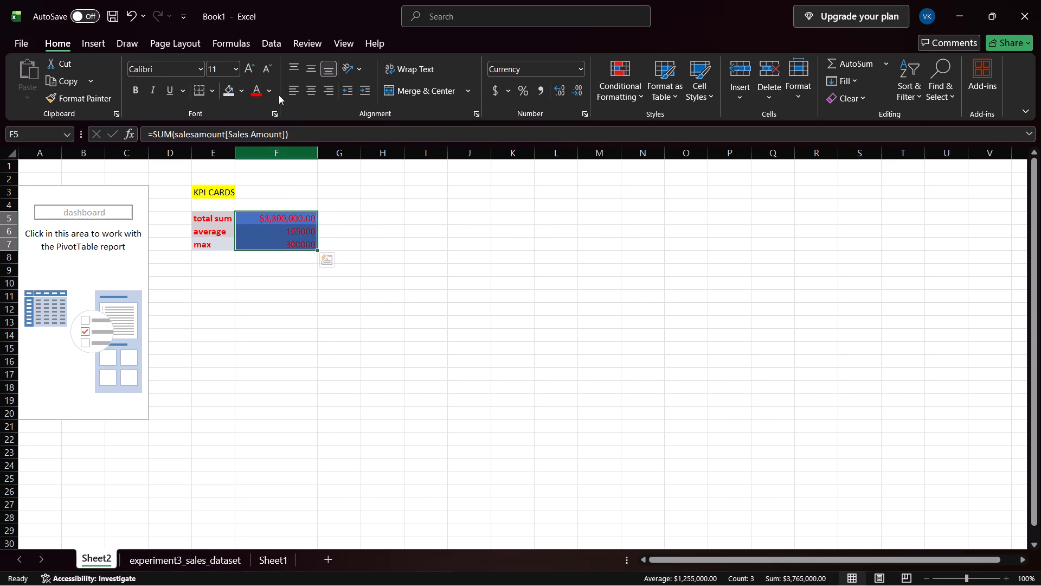
pyautogui.click(235, 90)
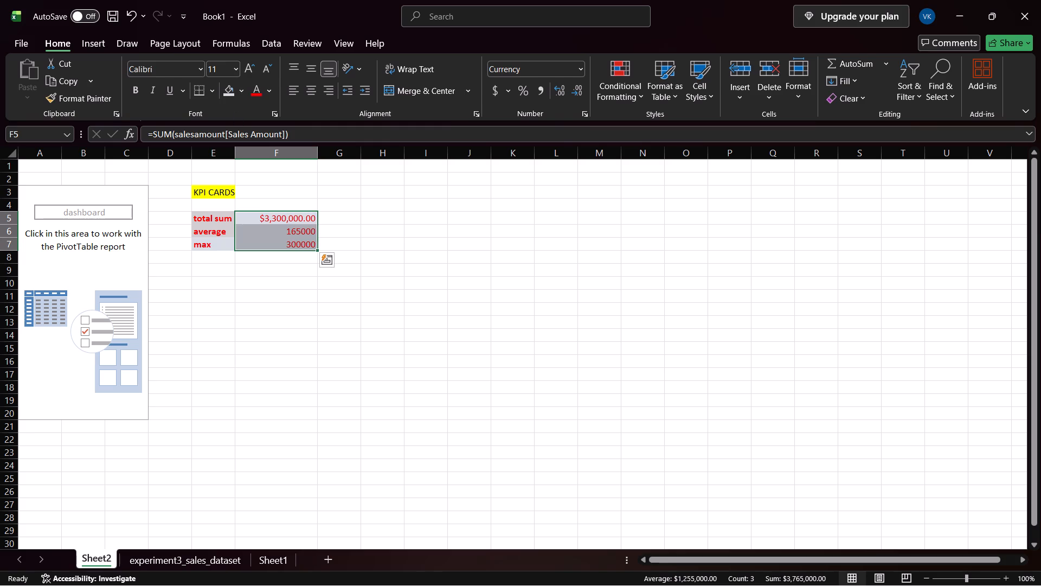
pyautogui.click(332, 233)
# Switch to the practicals PDF in Edge and read Experiment 5's instructions on KPI cards, slicers and the timeline.
pyautogui.click(540, 575)
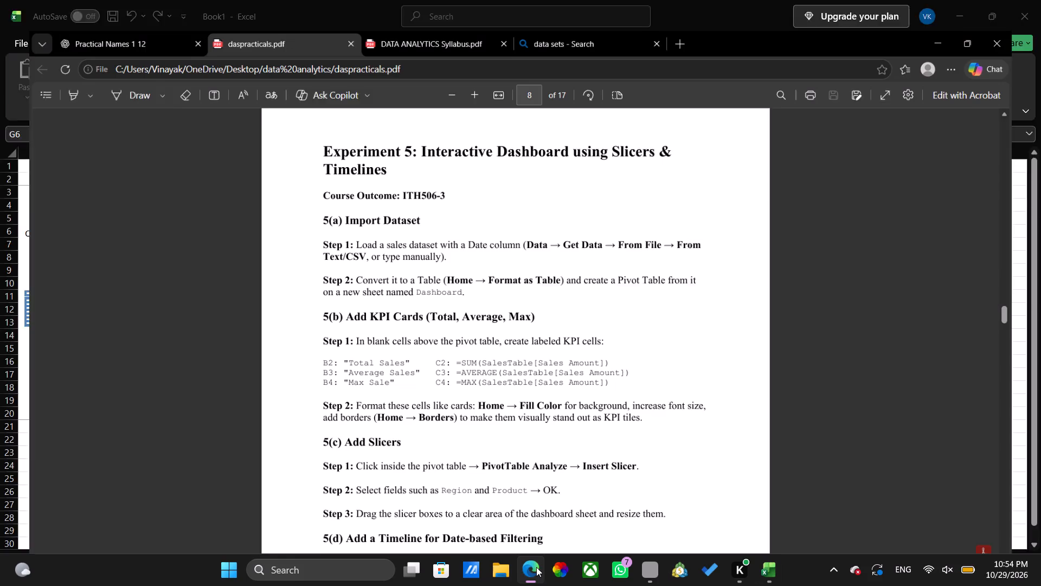
pyautogui.click(467, 279)
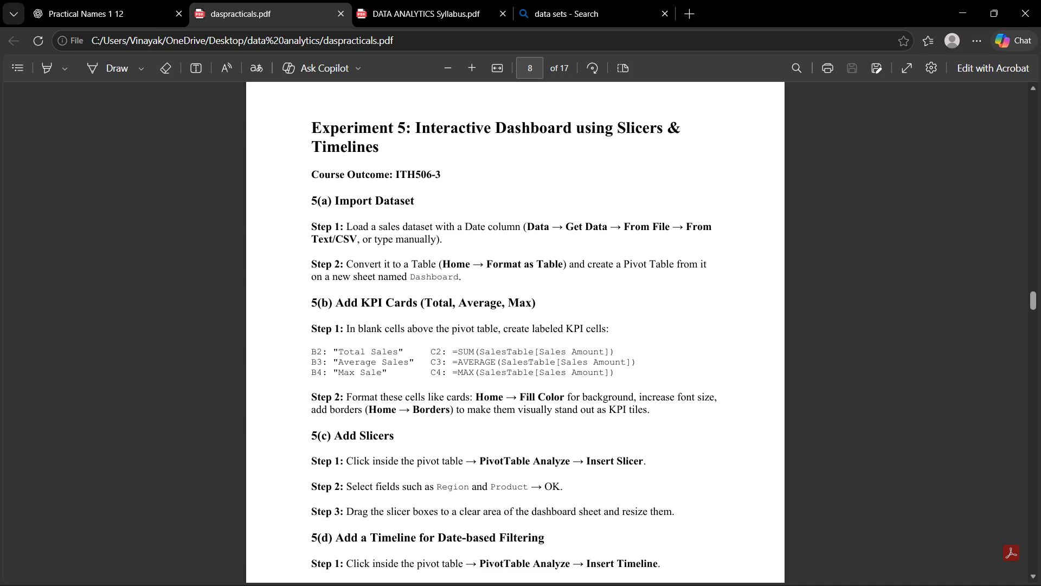
pyautogui.moveTo(315, 303); pyautogui.dragTo(531, 305)
pyautogui.click(531, 305)
pyautogui.scroll(-1, 392, 342)
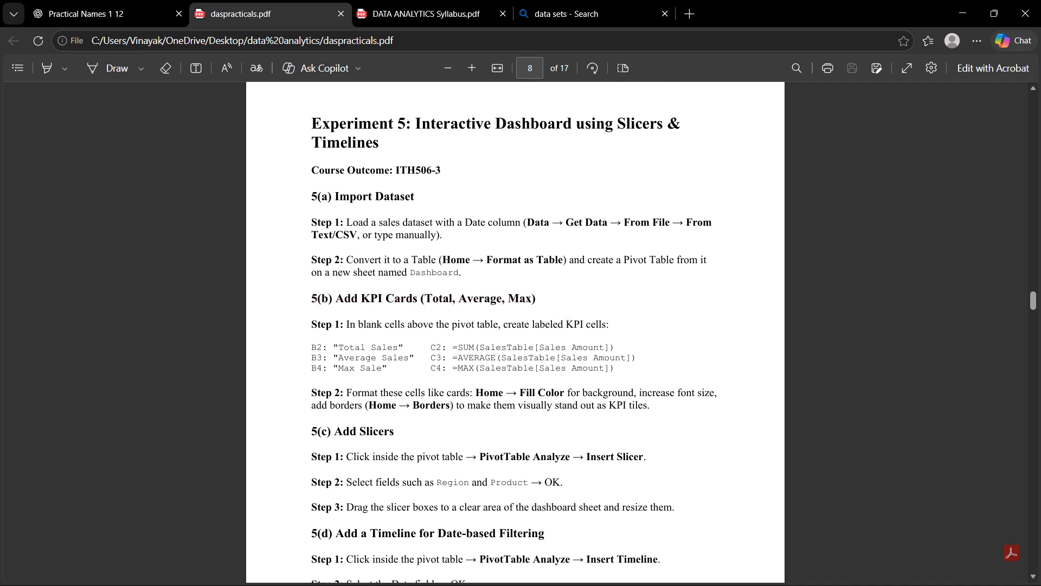
pyautogui.scroll(-1, 392, 342)
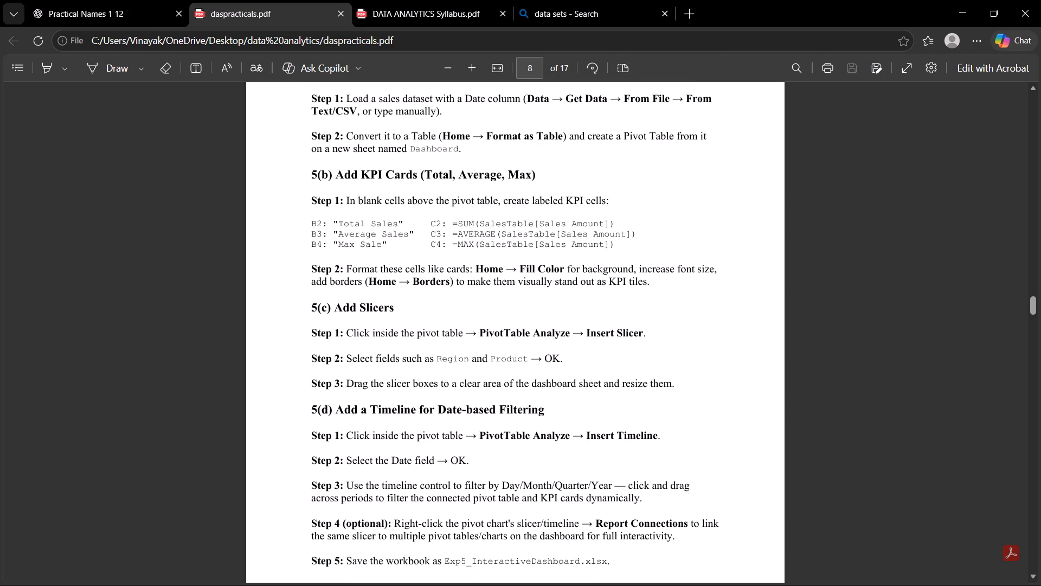
pyautogui.moveTo(400, 300); pyautogui.dragTo(299, 303)
pyautogui.click(299, 302)
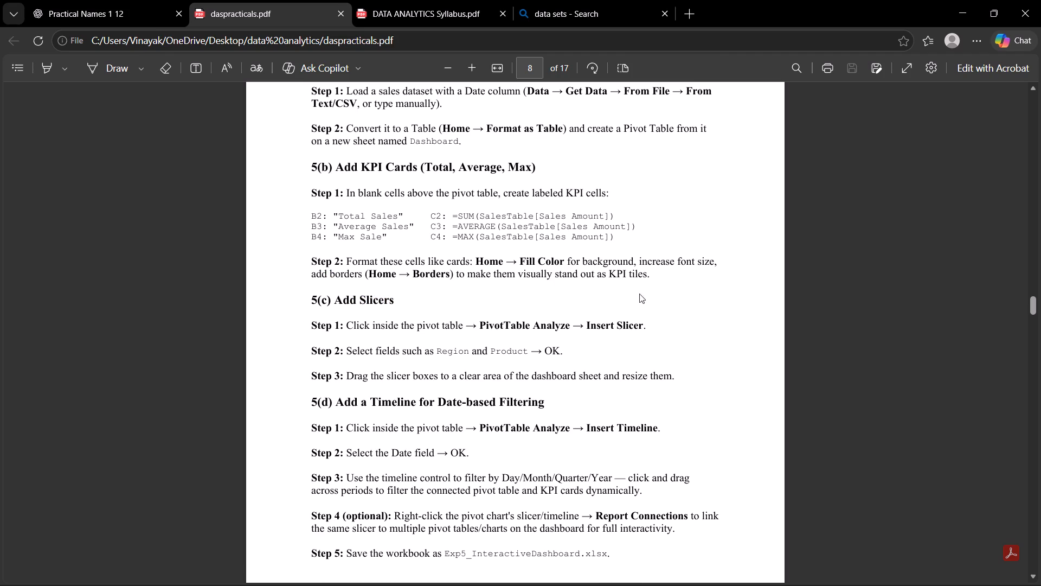
pyautogui.click(956, 0)
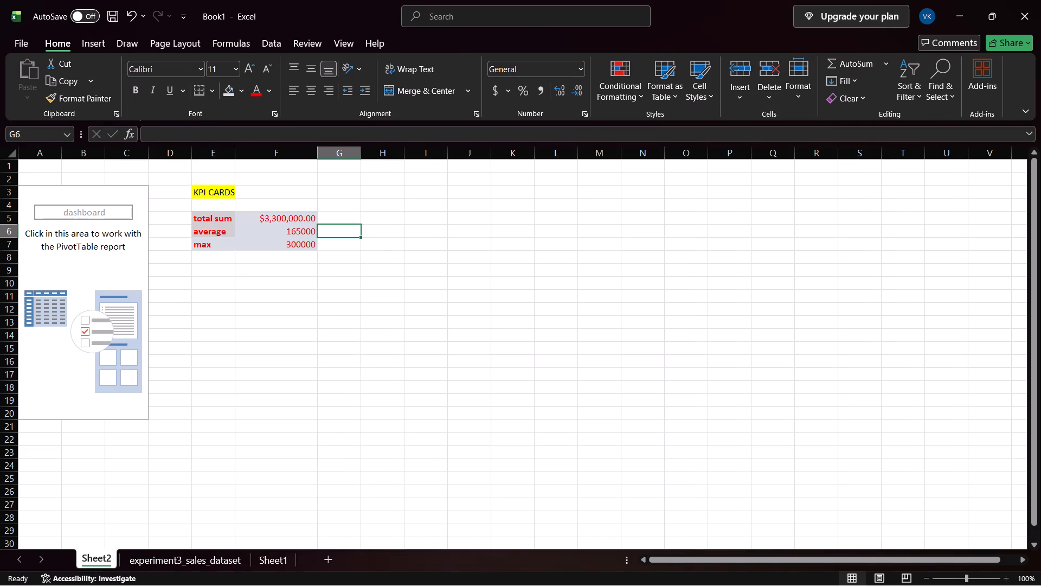
# Back in Excel, build the Sheet2 pivot table with Region in Rows, Product in Columns and Sales Amount in Values.
pyautogui.click(76, 265)
pyautogui.moveTo(25, 192); pyautogui.dragTo(133, 407)
pyautogui.click(819, 239)
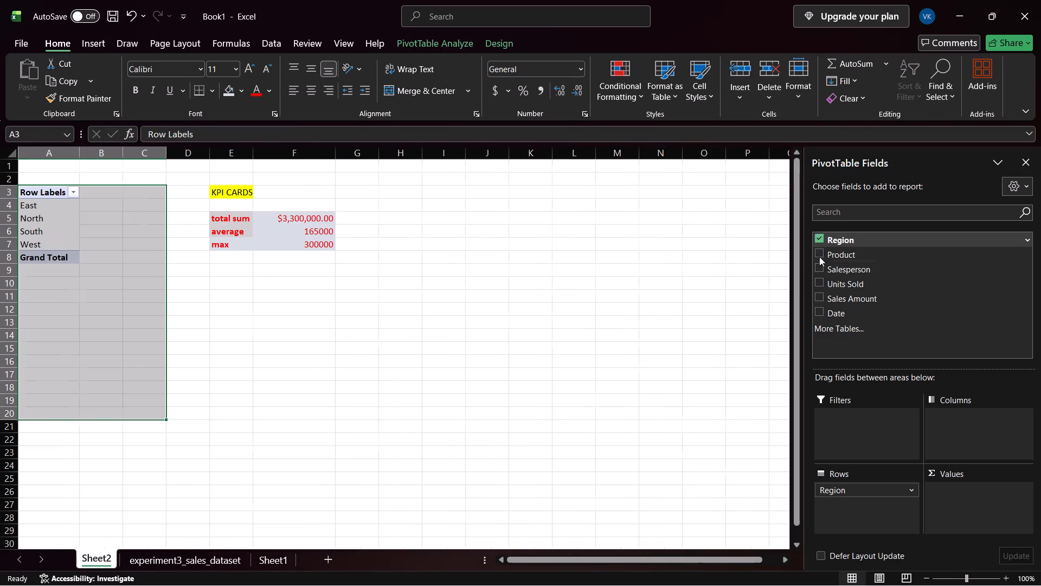
pyautogui.click(819, 253)
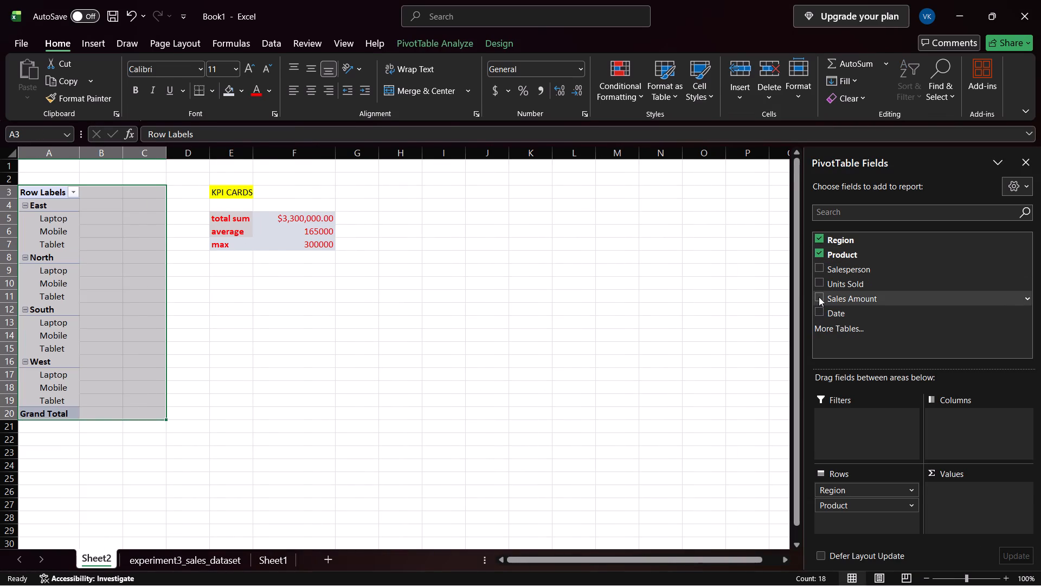
pyautogui.click(819, 297)
pyautogui.moveTo(850, 506); pyautogui.dragTo(943, 422)
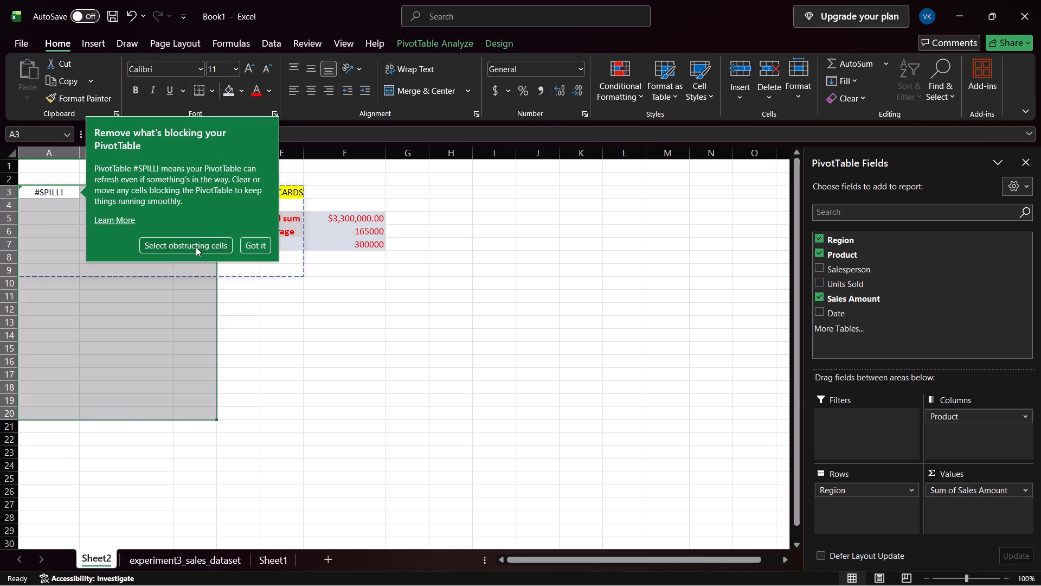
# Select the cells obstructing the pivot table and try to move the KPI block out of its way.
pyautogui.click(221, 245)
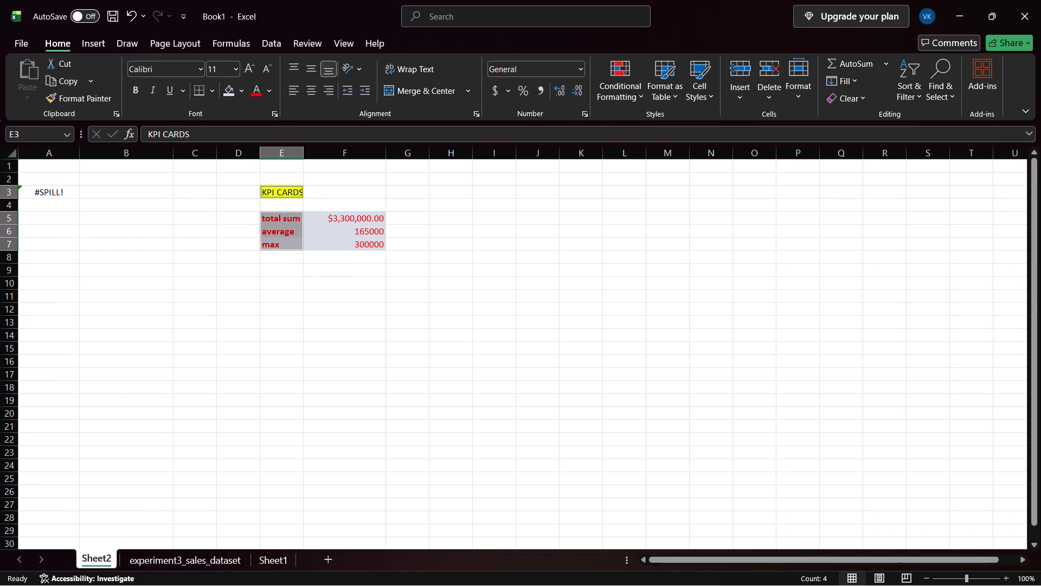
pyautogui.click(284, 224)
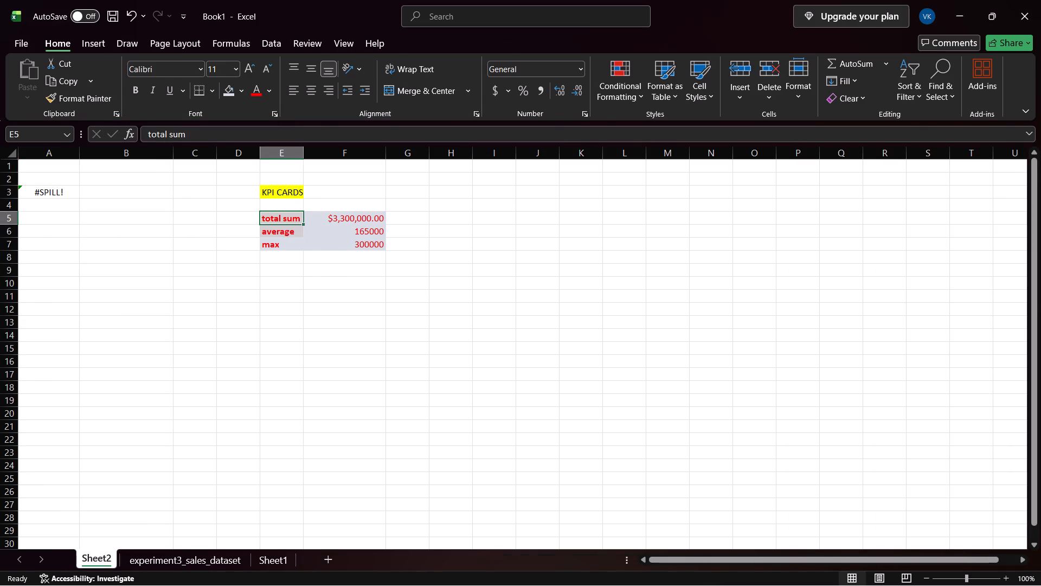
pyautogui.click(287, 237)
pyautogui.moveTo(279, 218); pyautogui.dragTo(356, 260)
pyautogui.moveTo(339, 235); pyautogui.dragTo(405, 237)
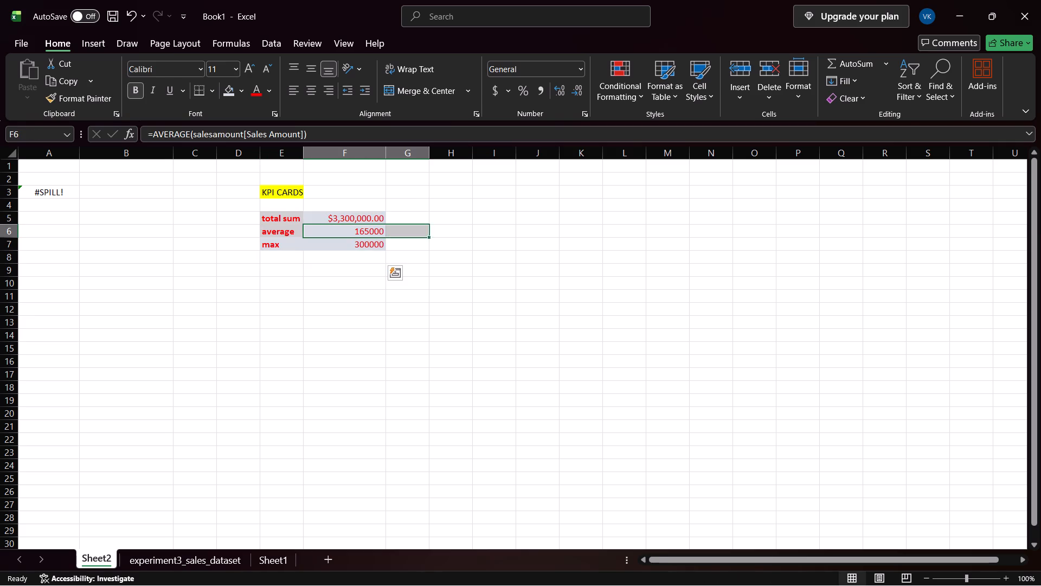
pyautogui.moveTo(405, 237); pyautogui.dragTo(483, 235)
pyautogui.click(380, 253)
# Examine the blocked pivot table's extent and the error options for cell A3.
pyautogui.click(61, 195)
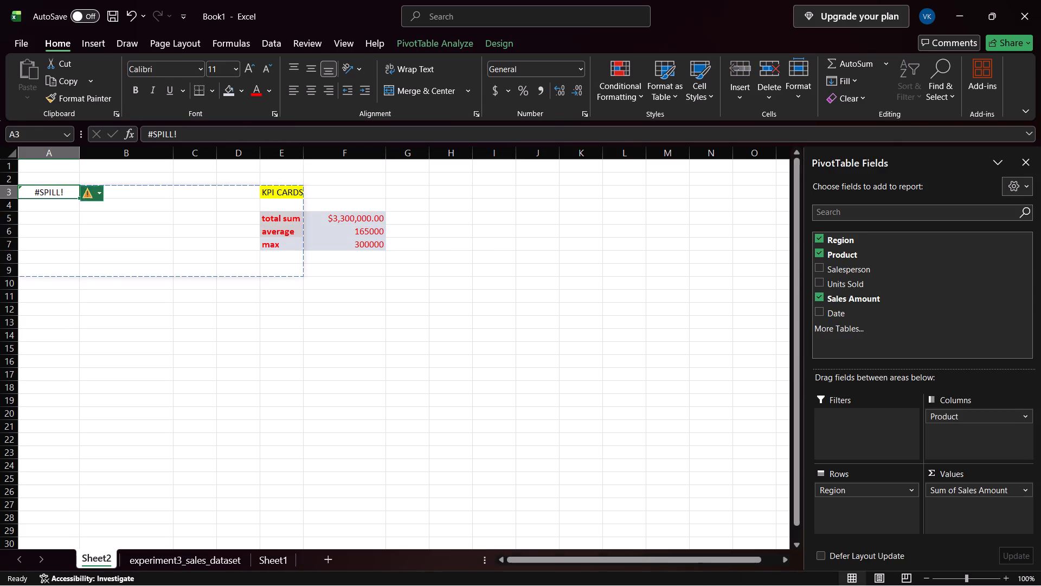
pyautogui.moveTo(231, 231); pyautogui.dragTo(243, 270)
pyautogui.click(182, 217)
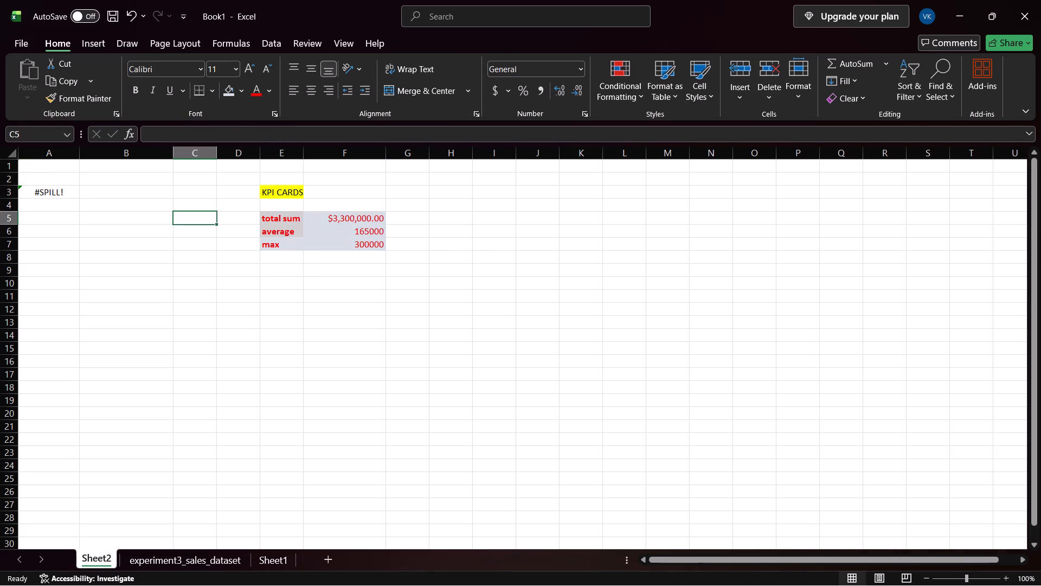
pyautogui.click(59, 198)
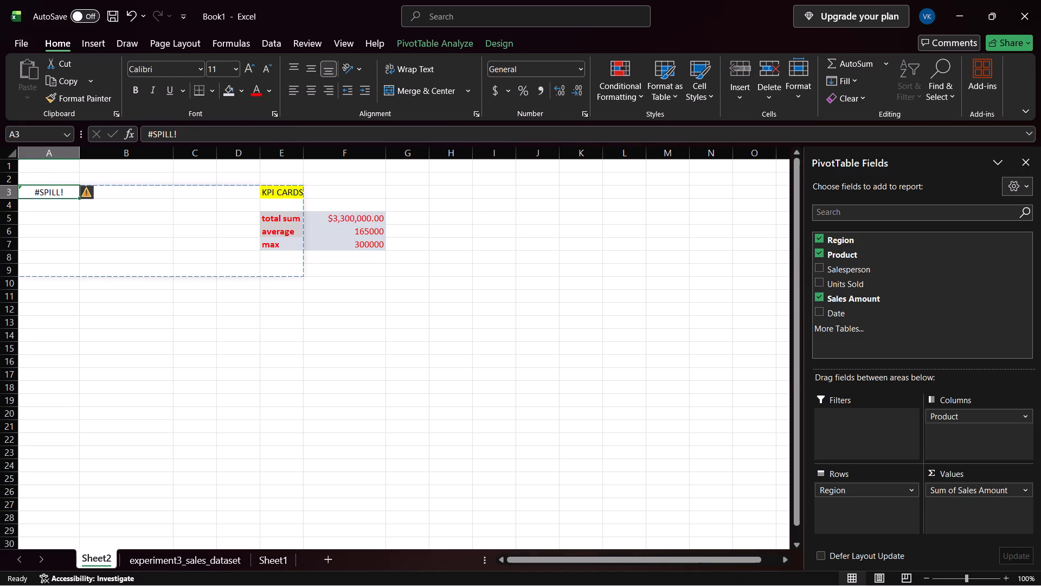
pyautogui.click(83, 196)
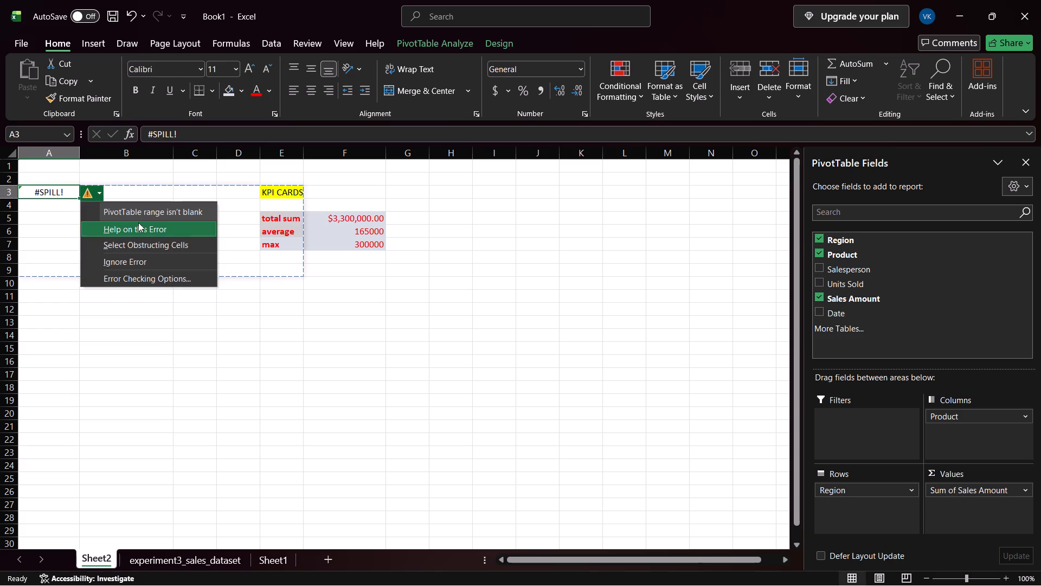
pyautogui.click(150, 212)
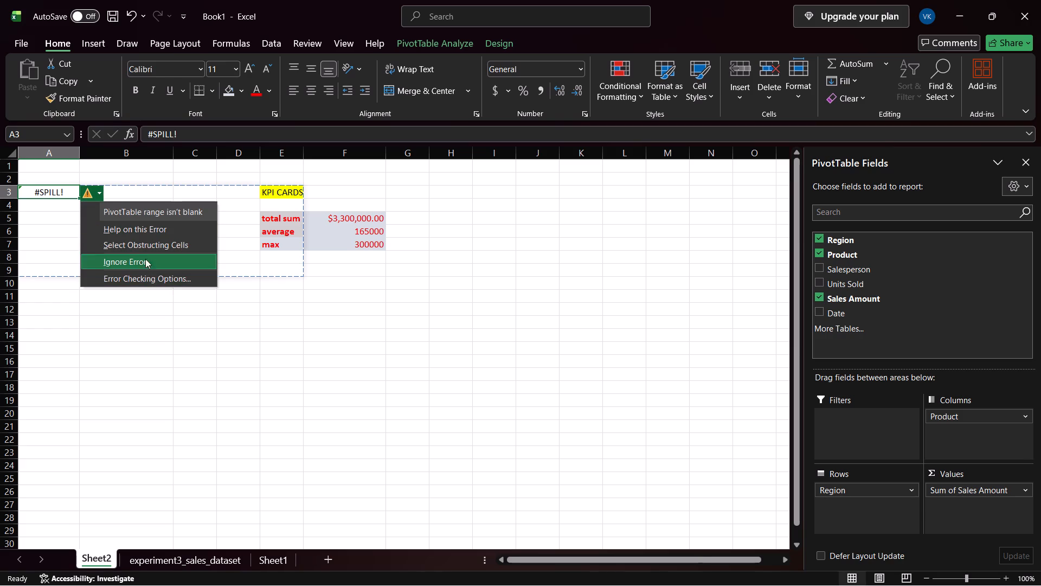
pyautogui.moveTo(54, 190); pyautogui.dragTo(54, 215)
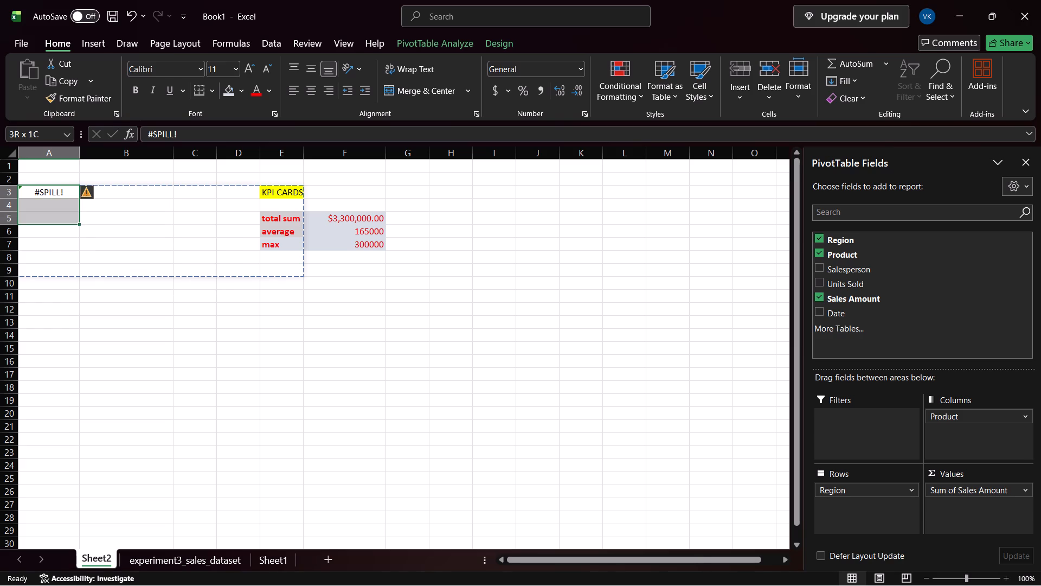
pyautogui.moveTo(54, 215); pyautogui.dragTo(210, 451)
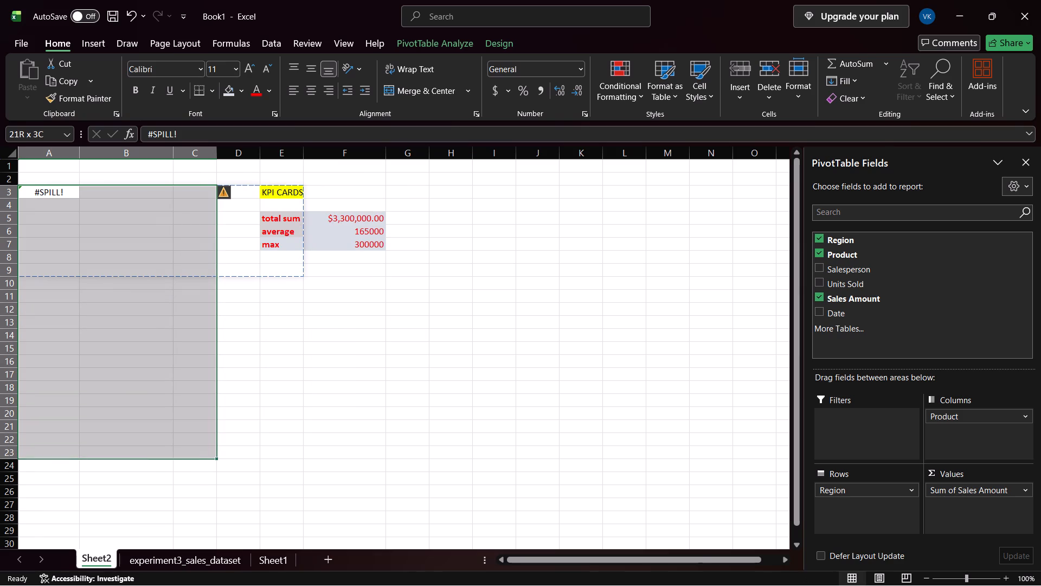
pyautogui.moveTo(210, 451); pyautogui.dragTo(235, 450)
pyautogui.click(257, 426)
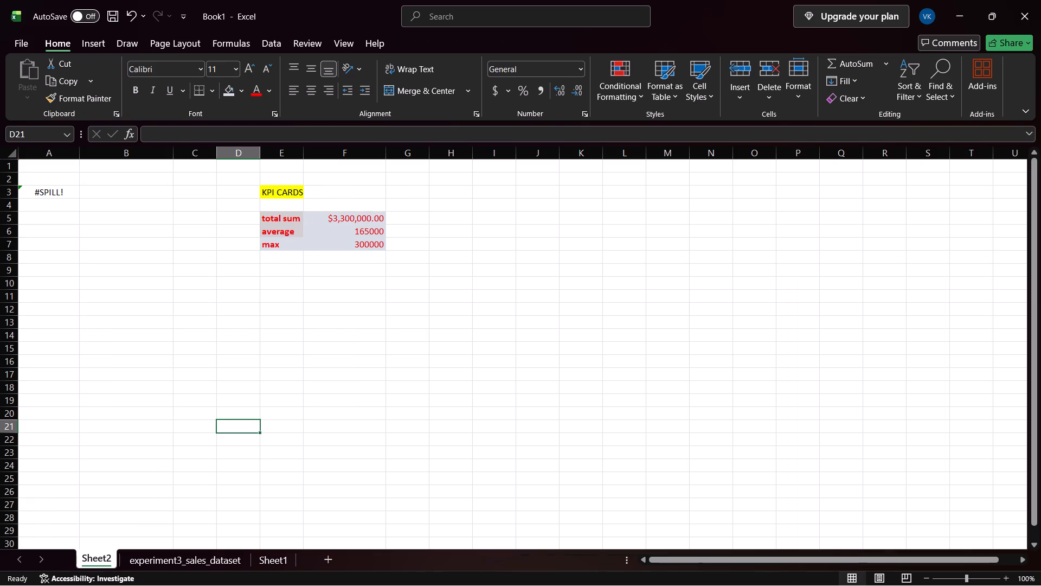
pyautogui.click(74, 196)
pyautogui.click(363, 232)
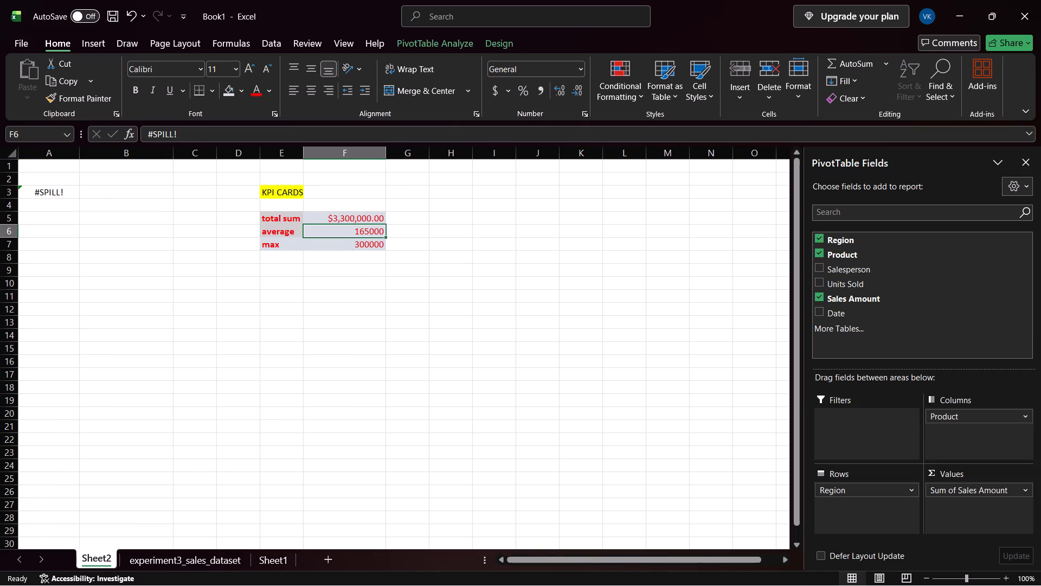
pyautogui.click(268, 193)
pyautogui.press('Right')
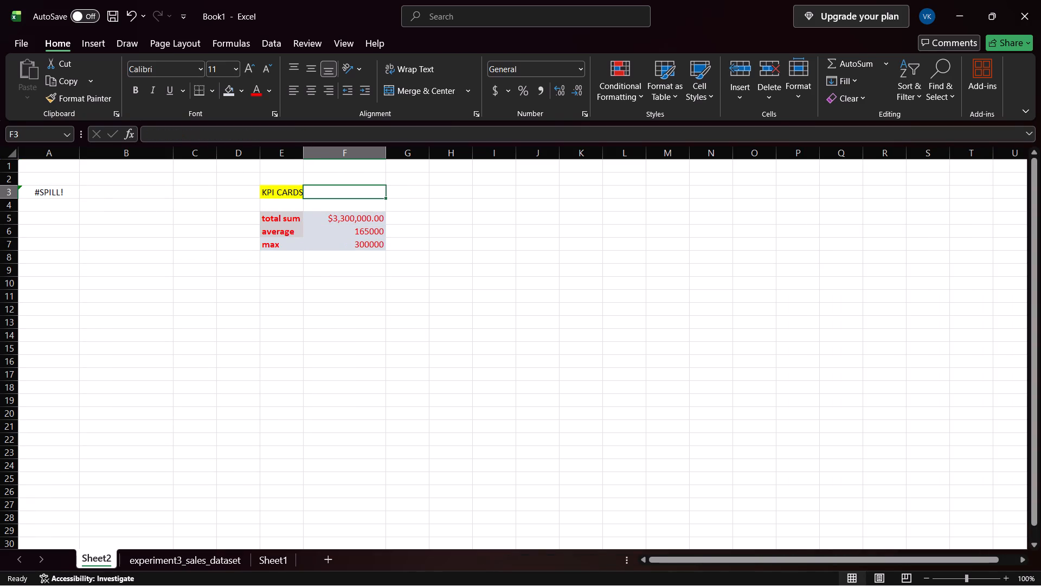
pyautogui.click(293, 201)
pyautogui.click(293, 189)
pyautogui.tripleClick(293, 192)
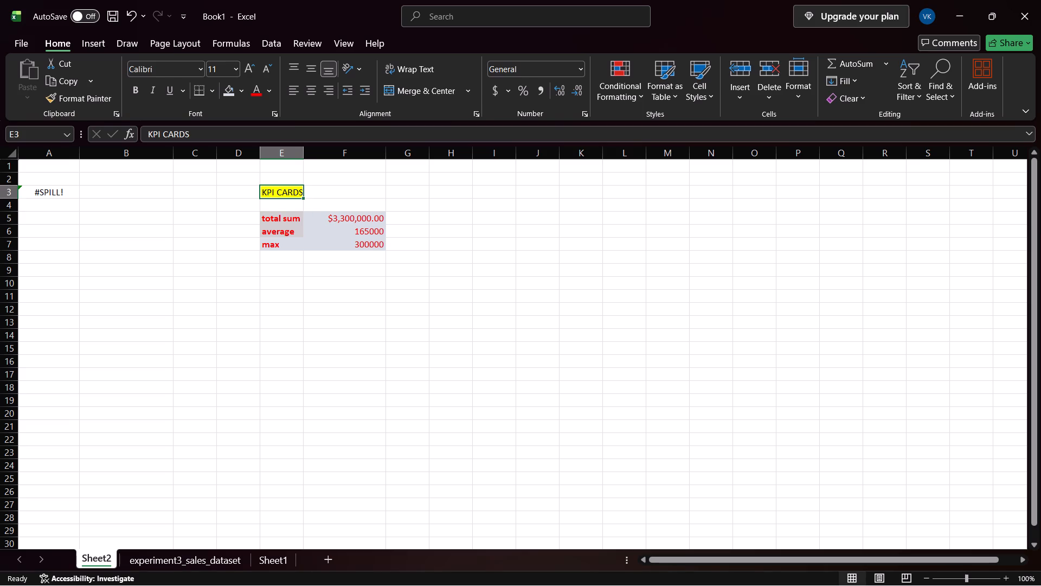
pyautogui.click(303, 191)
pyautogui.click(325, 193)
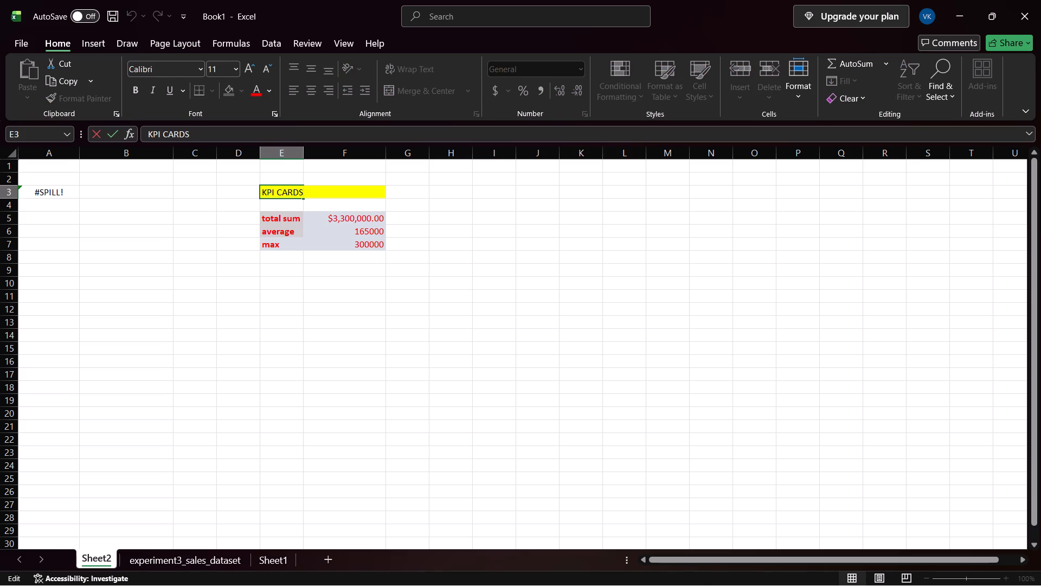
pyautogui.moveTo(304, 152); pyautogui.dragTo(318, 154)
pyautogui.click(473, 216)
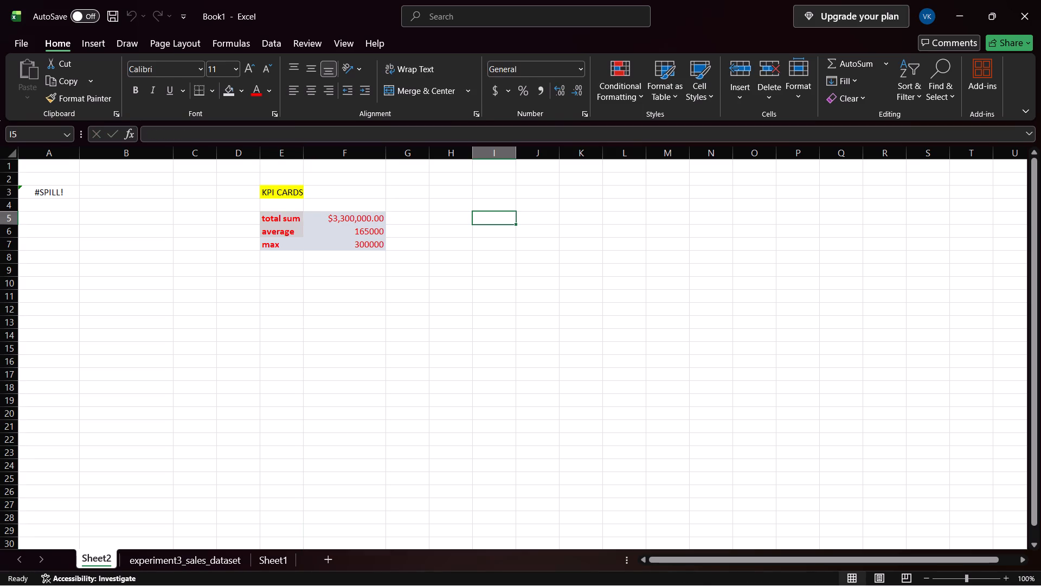
# Clear all fields from the blocked dashboard pivot table at cell A3 of Sheet2.
pyautogui.click(50, 194)
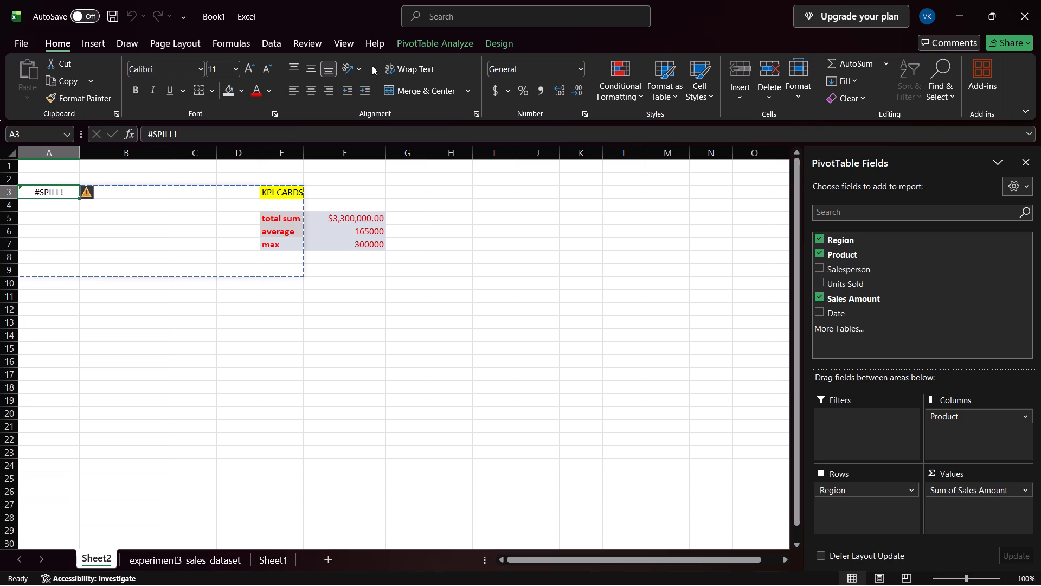
pyautogui.click(423, 42)
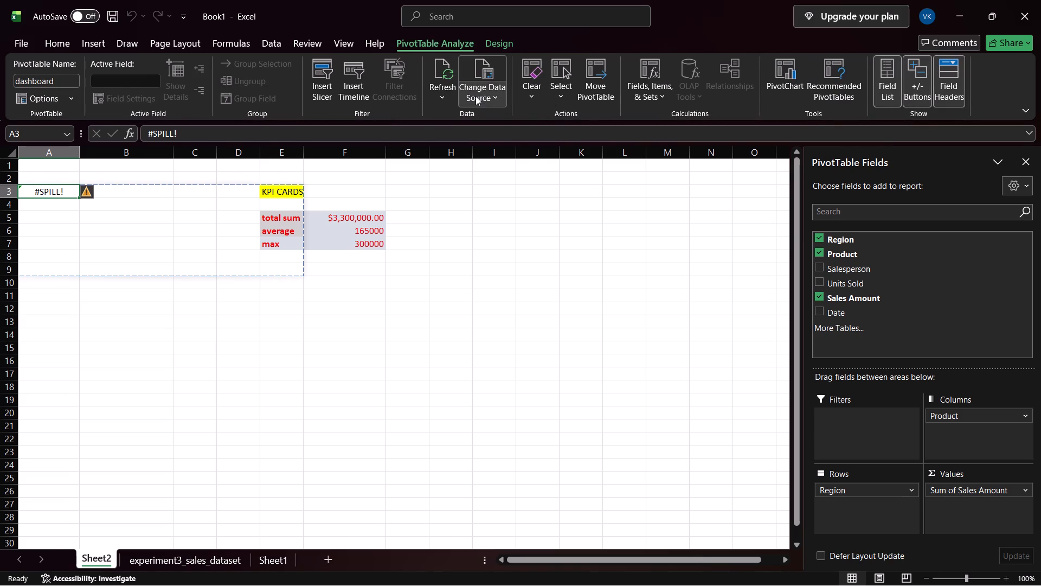
pyautogui.click(526, 91)
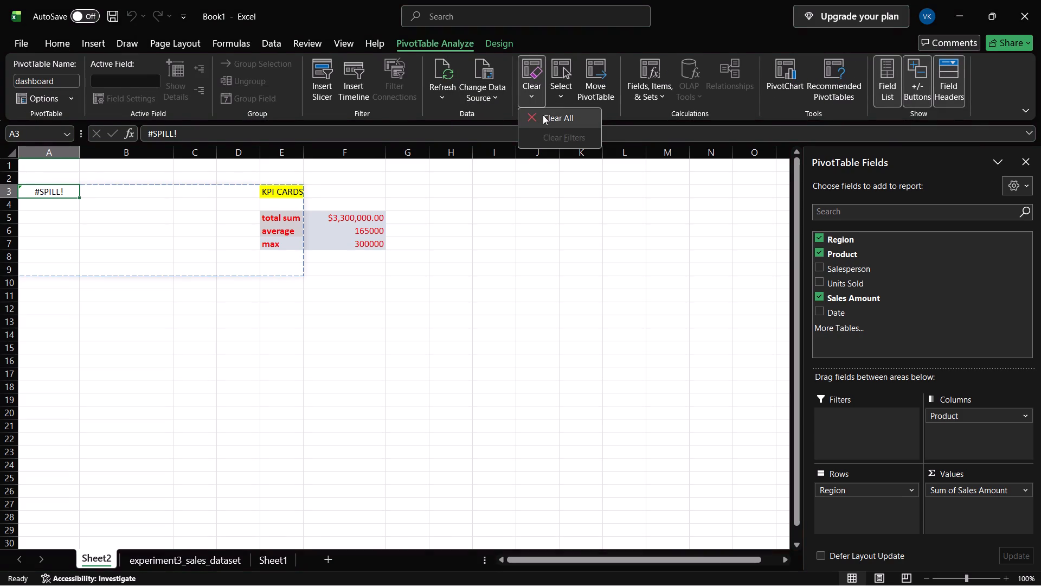
pyautogui.click(543, 116)
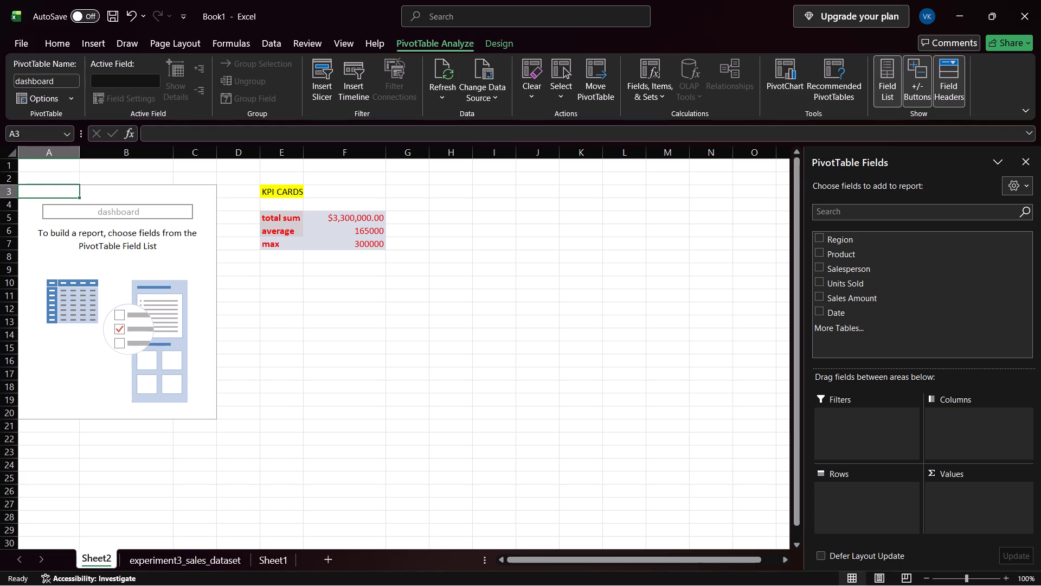
# Examine the layout, totals and display settings in the dashboard pivot table's options without changing them.
pyautogui.click(60, 96)
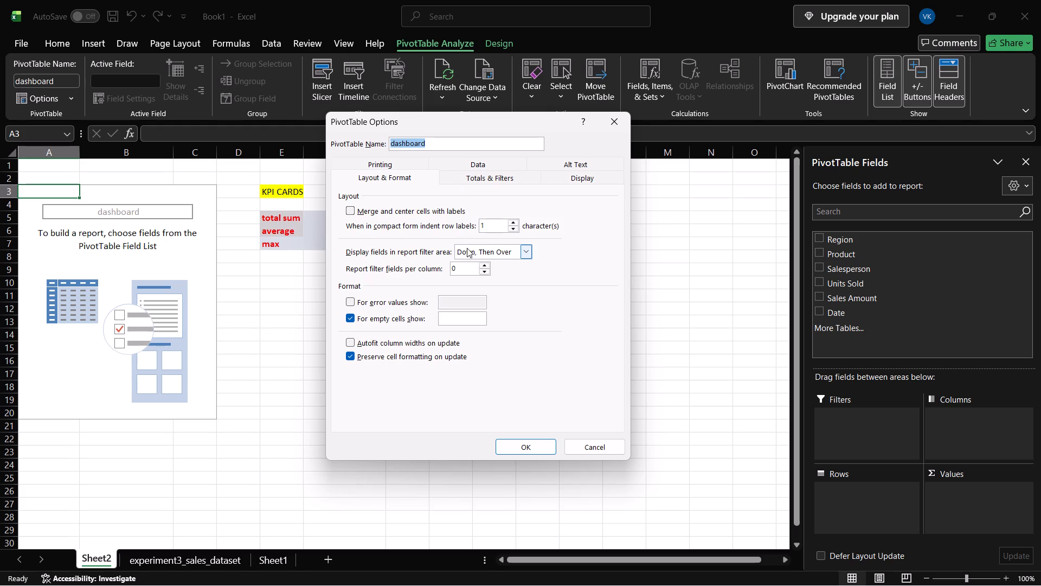
pyautogui.click(516, 230)
pyautogui.click(515, 222)
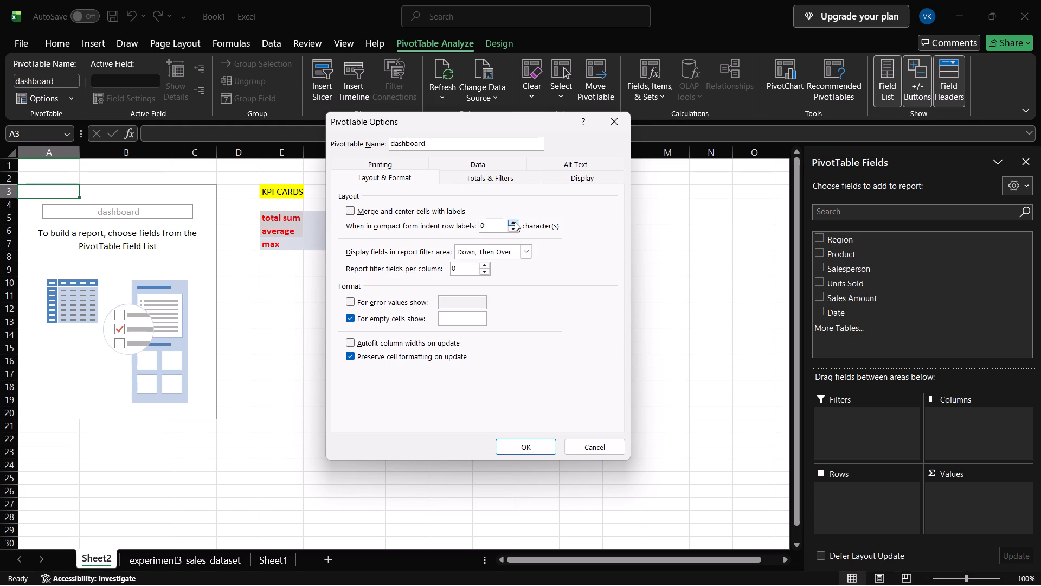
pyautogui.click(393, 162)
pyautogui.click(464, 167)
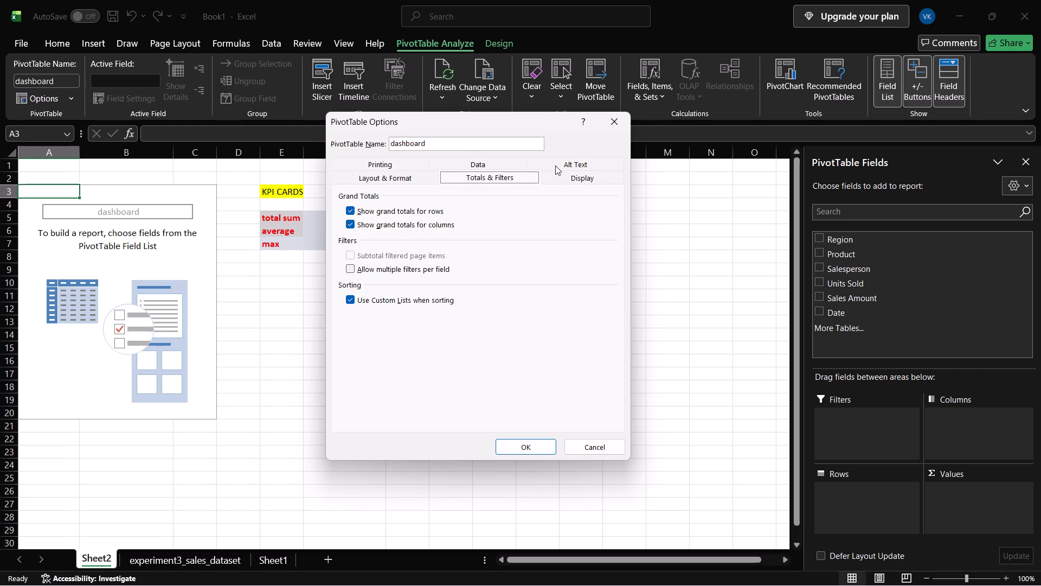
pyautogui.click(557, 164)
pyautogui.click(574, 169)
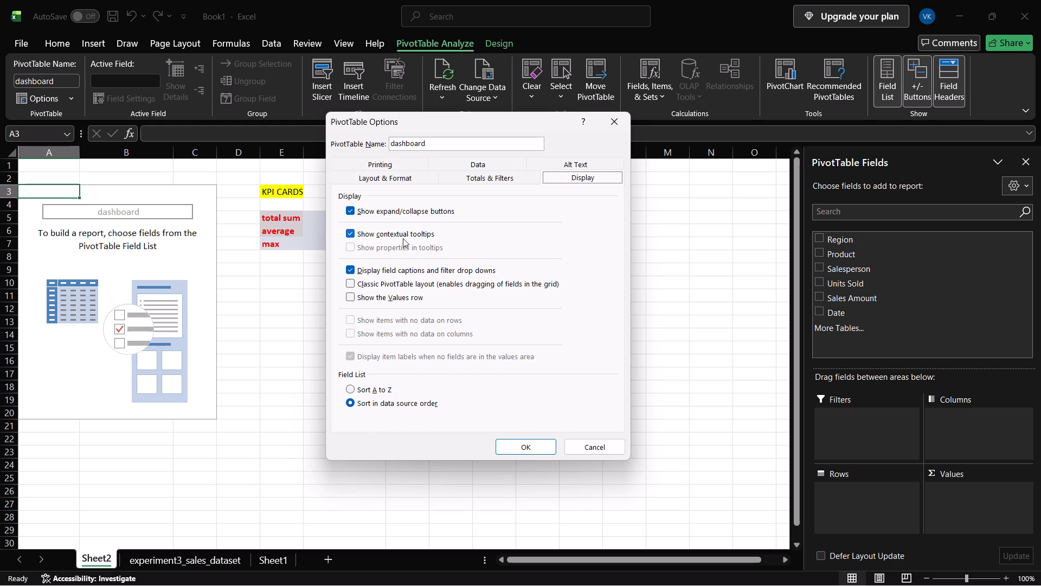
pyautogui.scroll(-1, 416, 321)
pyautogui.click(616, 123)
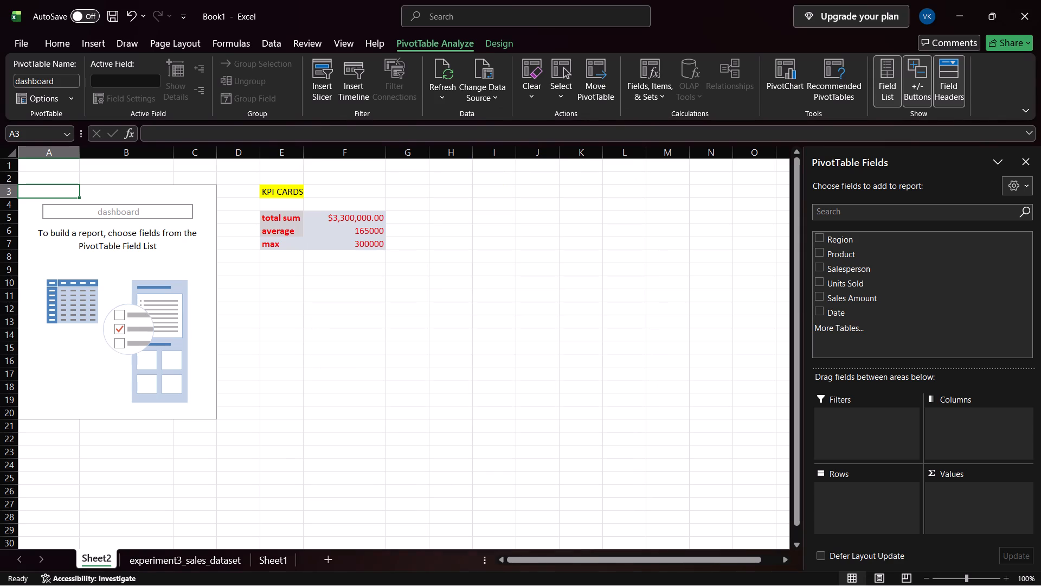
# Create a new pivot table from the salesamount table, placed at cell R13 of the existing experiment3_sales_dataset worksheet.
pyautogui.click(136, 559)
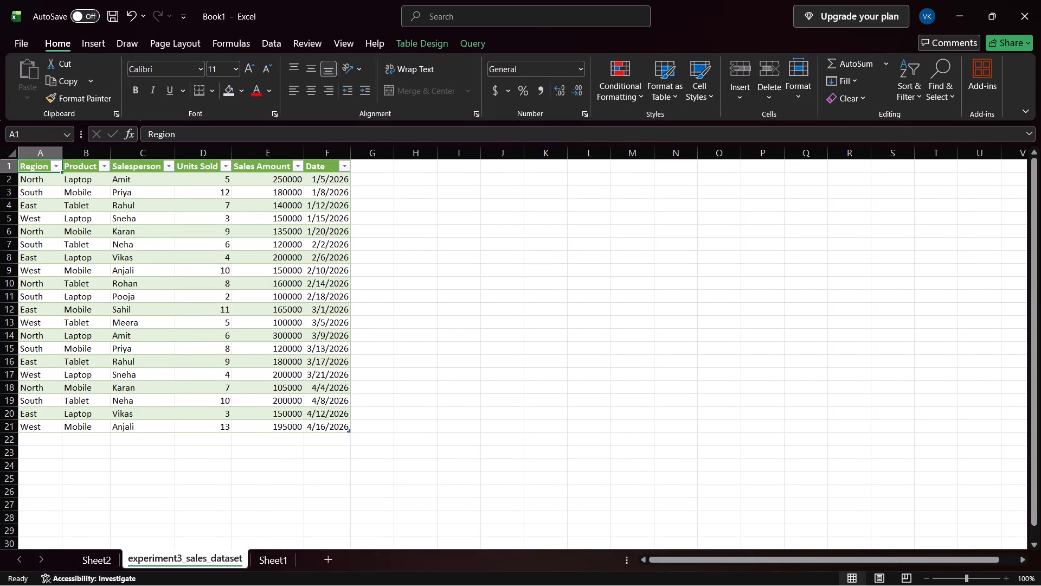
pyautogui.click(181, 244)
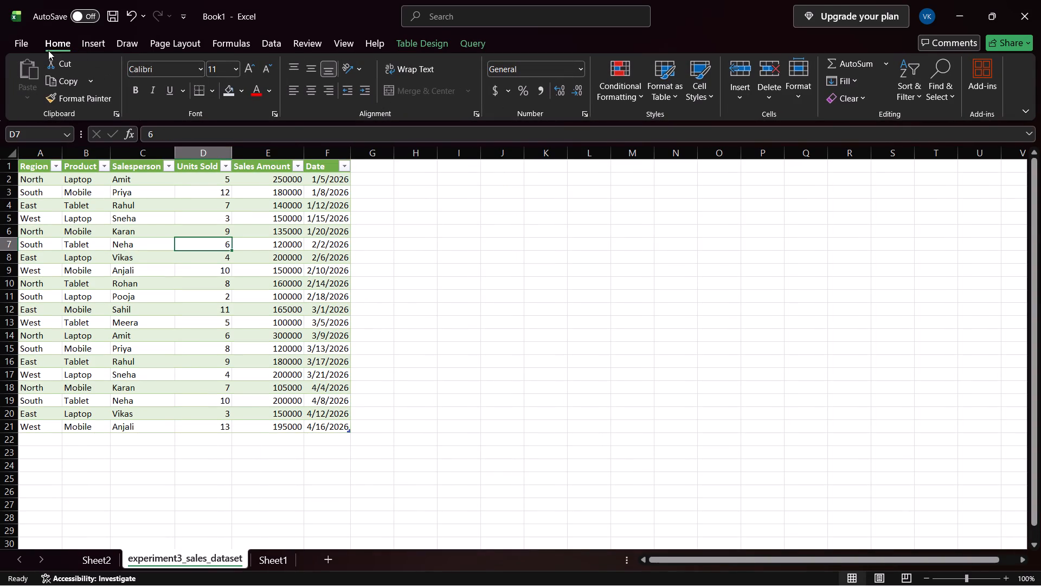
pyautogui.click(99, 41)
pyautogui.click(38, 87)
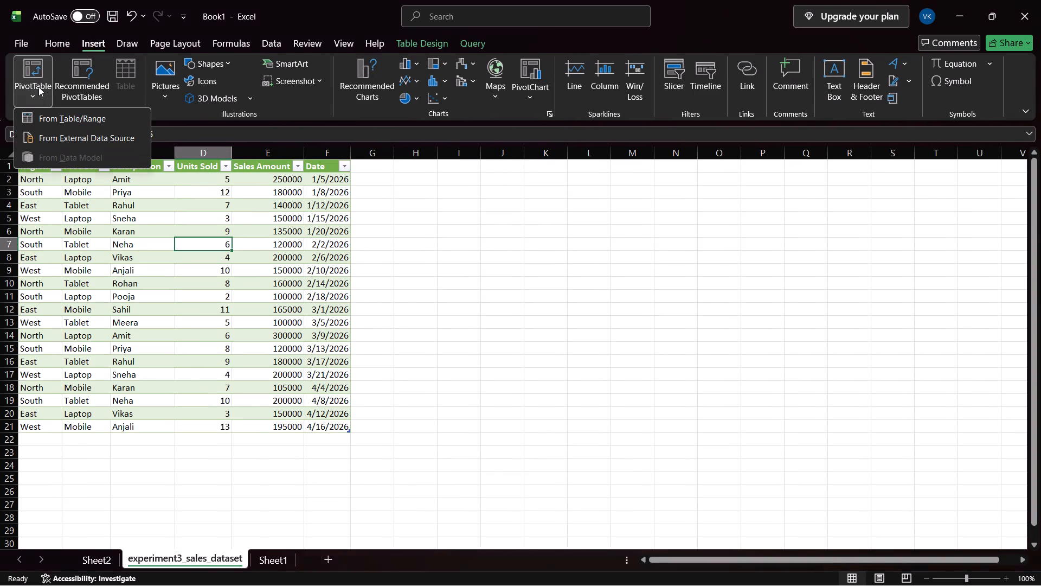
pyautogui.click(78, 117)
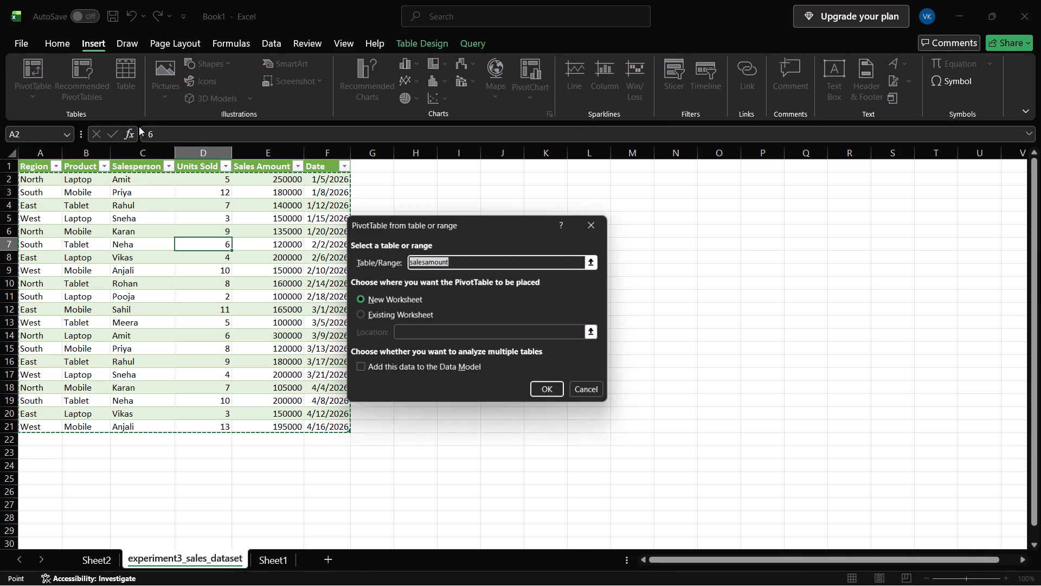
pyautogui.click(359, 315)
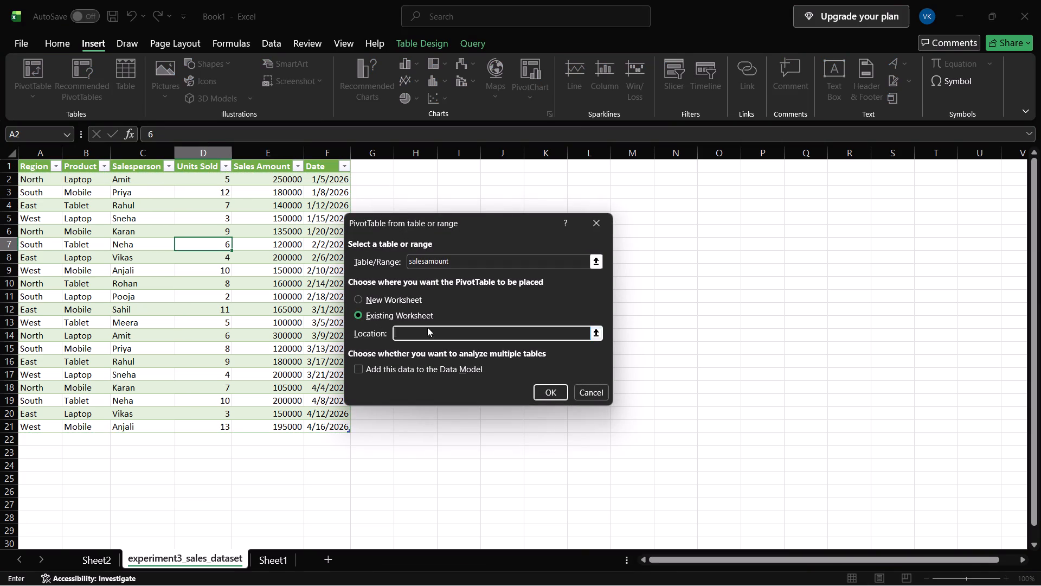
pyautogui.click(861, 325)
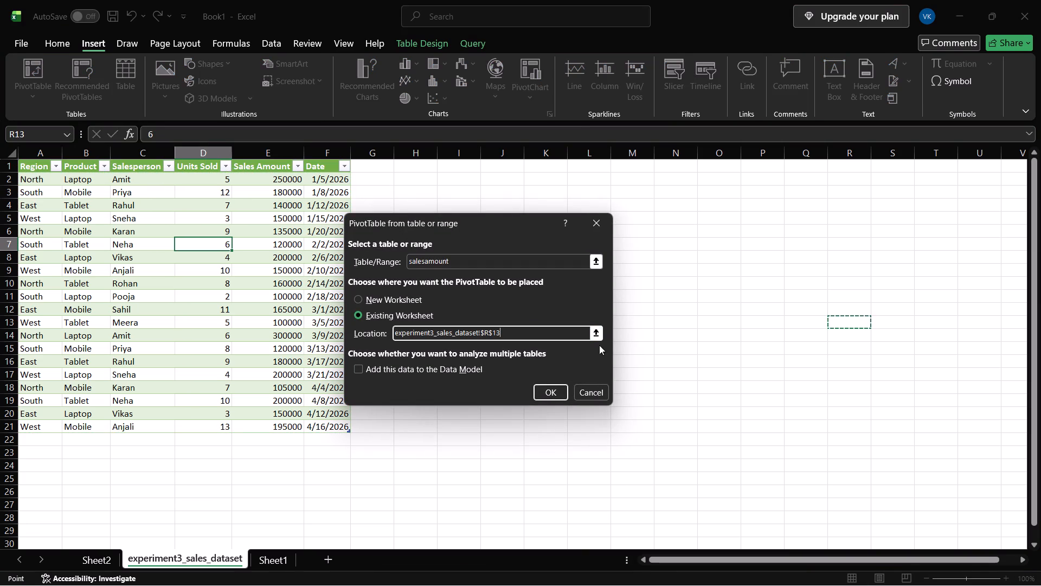
pyautogui.click(555, 388)
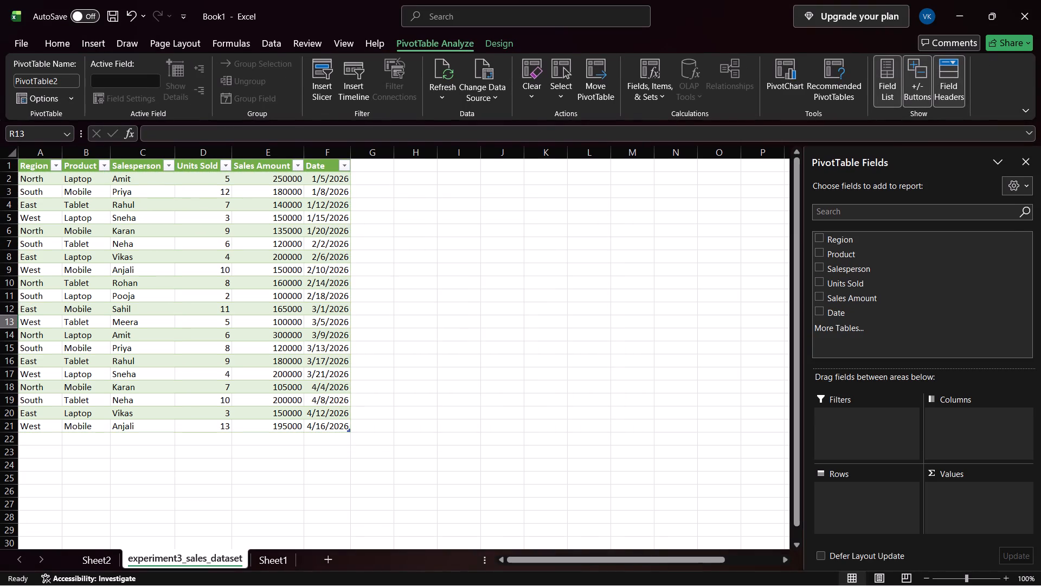
# Build the new pivot table with Region in Rows, Product in Columns and Sales Amount in Values, and close the field list.
pyautogui.click(647, 263)
pyautogui.moveTo(640, 263); pyautogui.dragTo(635, 263)
pyautogui.click(922, 332)
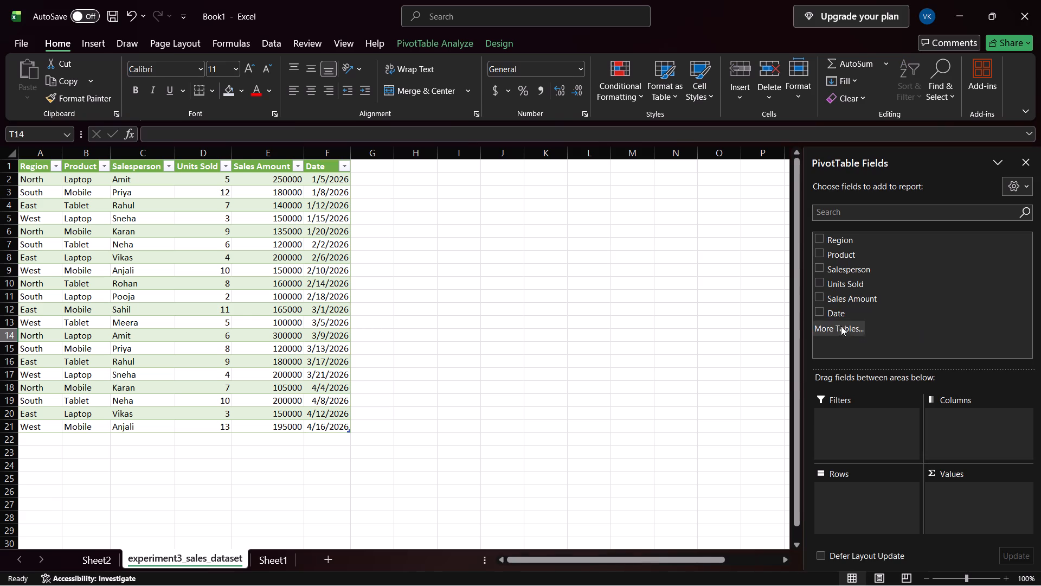
pyautogui.click(821, 237)
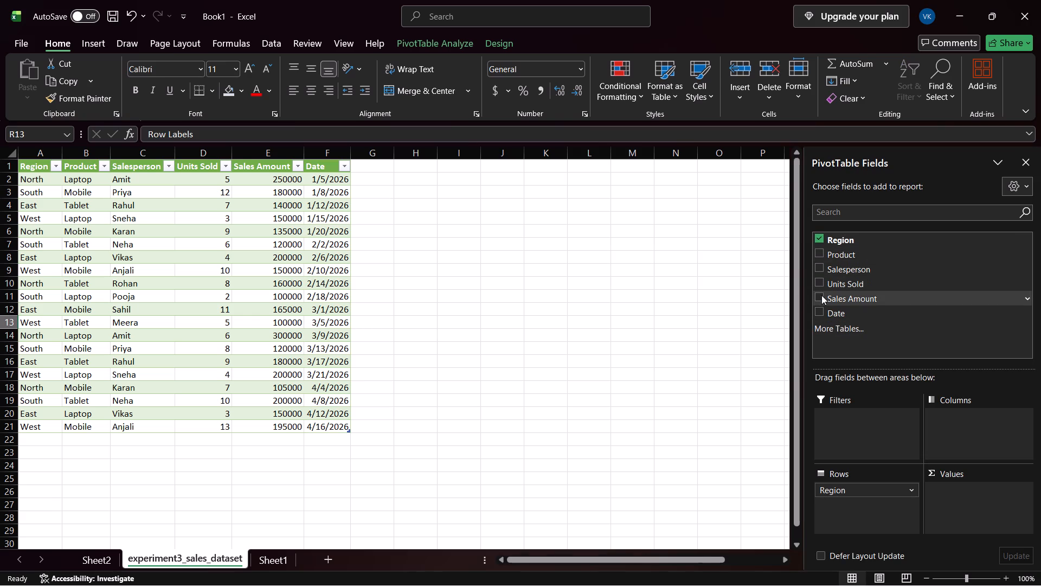
pyautogui.click(820, 298)
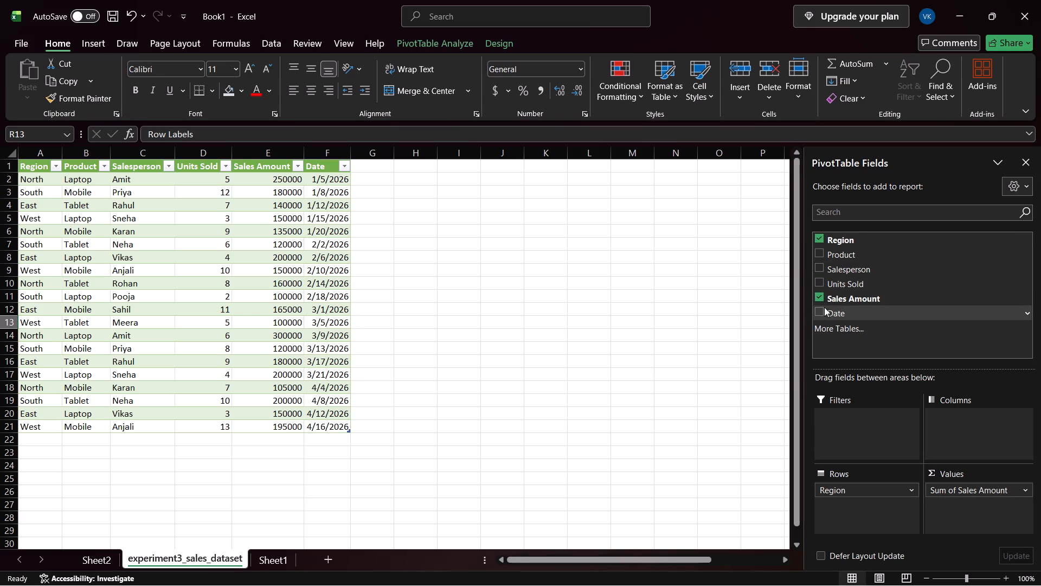
pyautogui.click(819, 255)
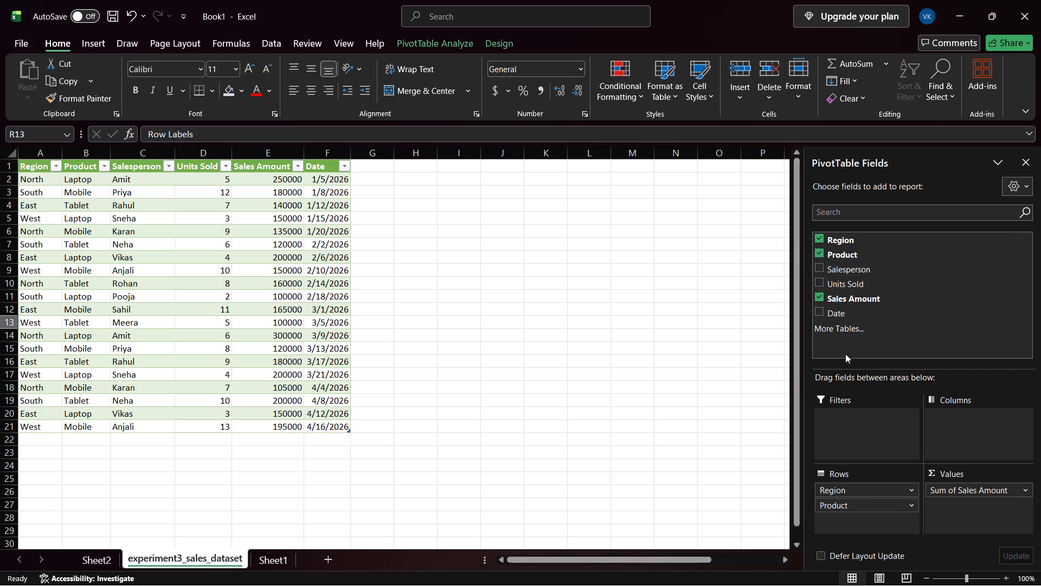
pyautogui.moveTo(852, 505); pyautogui.dragTo(976, 415)
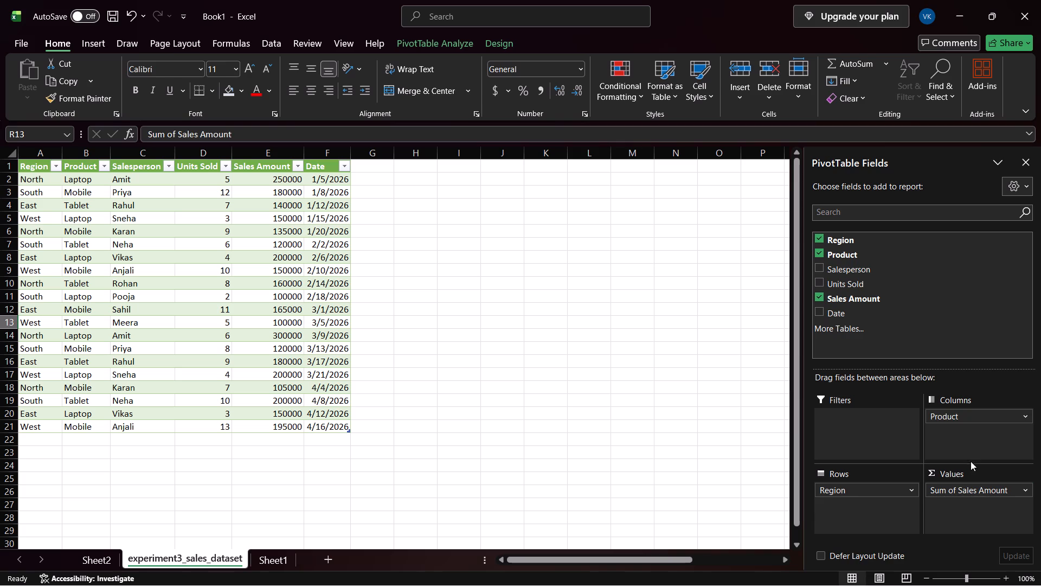
pyautogui.click(1028, 162)
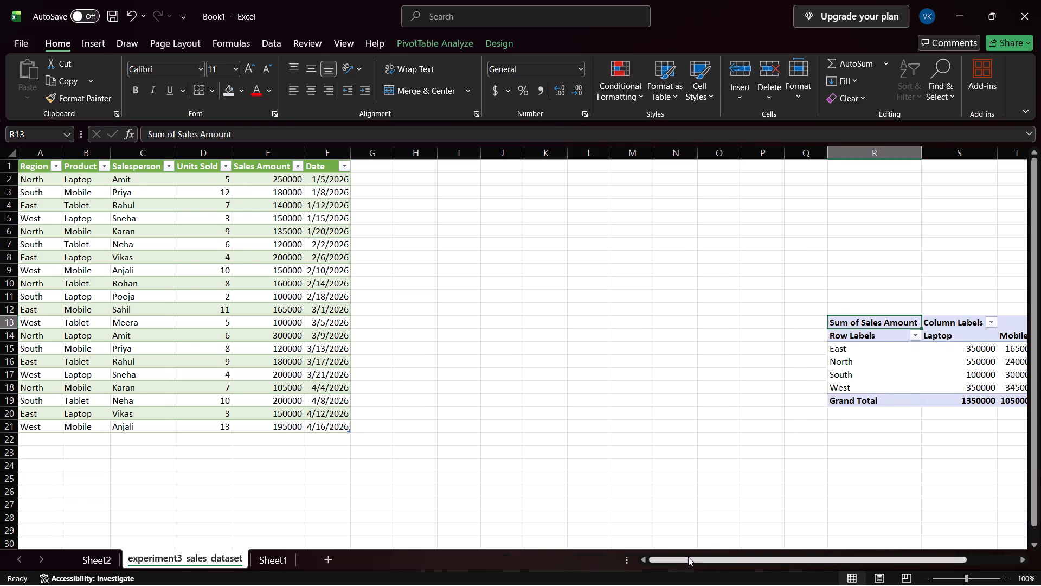
pyautogui.moveTo(688, 557); pyautogui.dragTo(755, 554)
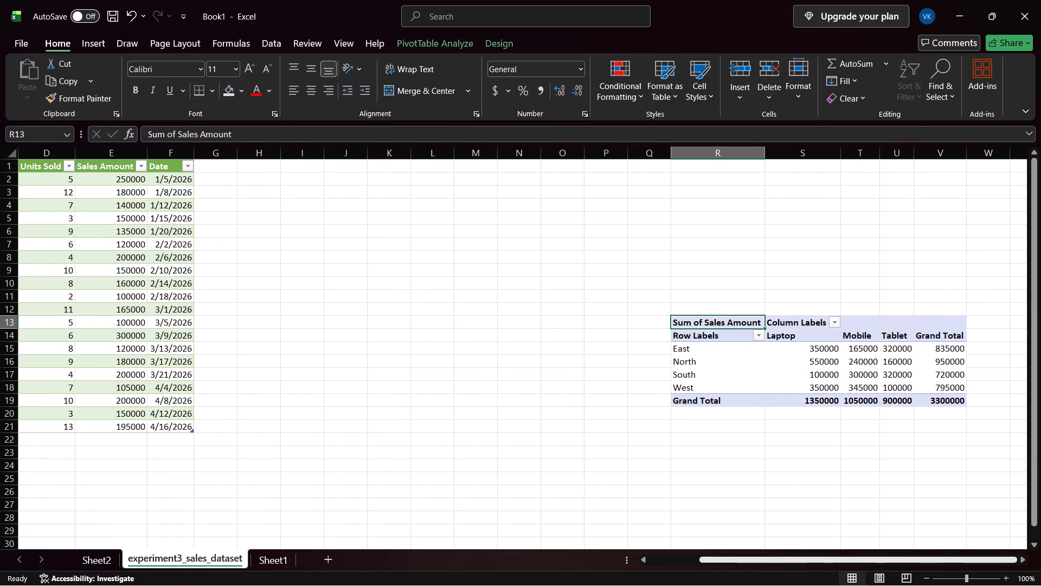
# Check the slicer instructions in the practicals PDF and insert a Product slicer for the sales pivot table.
pyautogui.hotkey('alt', 'Tab')
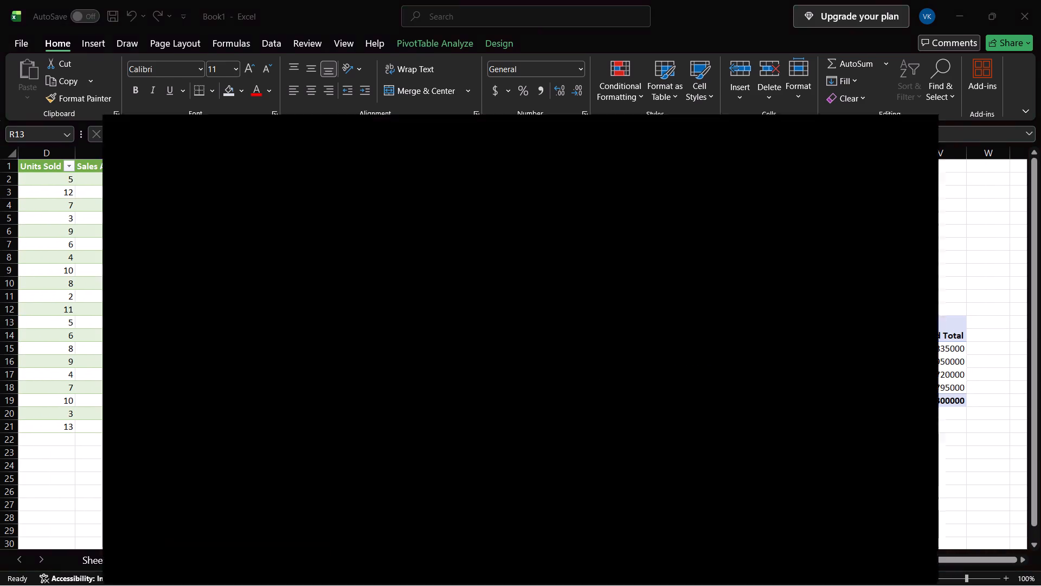
pyautogui.moveTo(477, 322); pyautogui.dragTo(566, 326)
pyautogui.click(566, 326)
pyautogui.hotkey('alt', 'Tab')
pyautogui.click(775, 335)
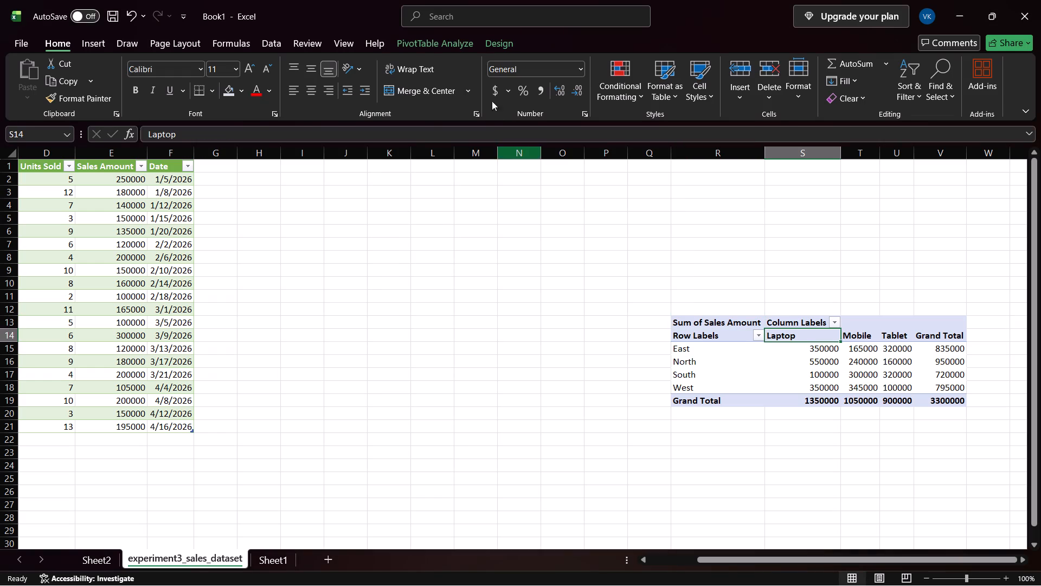
pyautogui.click(424, 48)
pyautogui.click(328, 93)
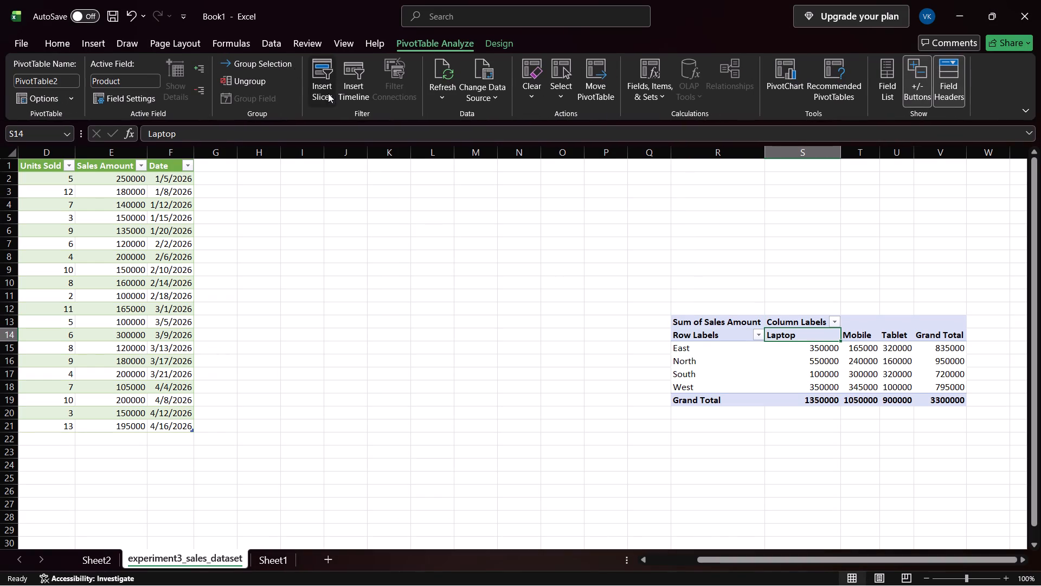
pyautogui.click(412, 212)
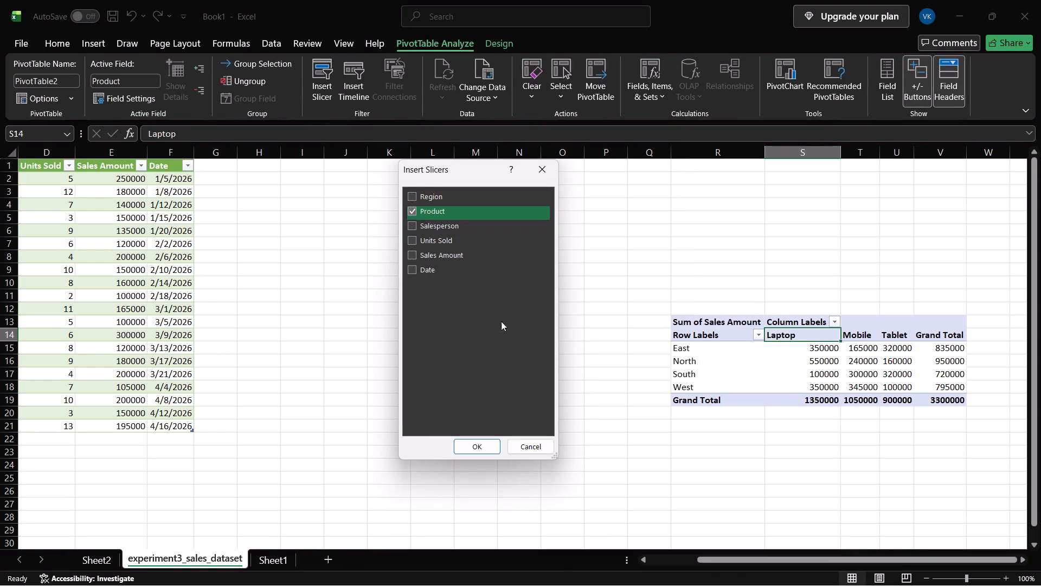
pyautogui.click(492, 444)
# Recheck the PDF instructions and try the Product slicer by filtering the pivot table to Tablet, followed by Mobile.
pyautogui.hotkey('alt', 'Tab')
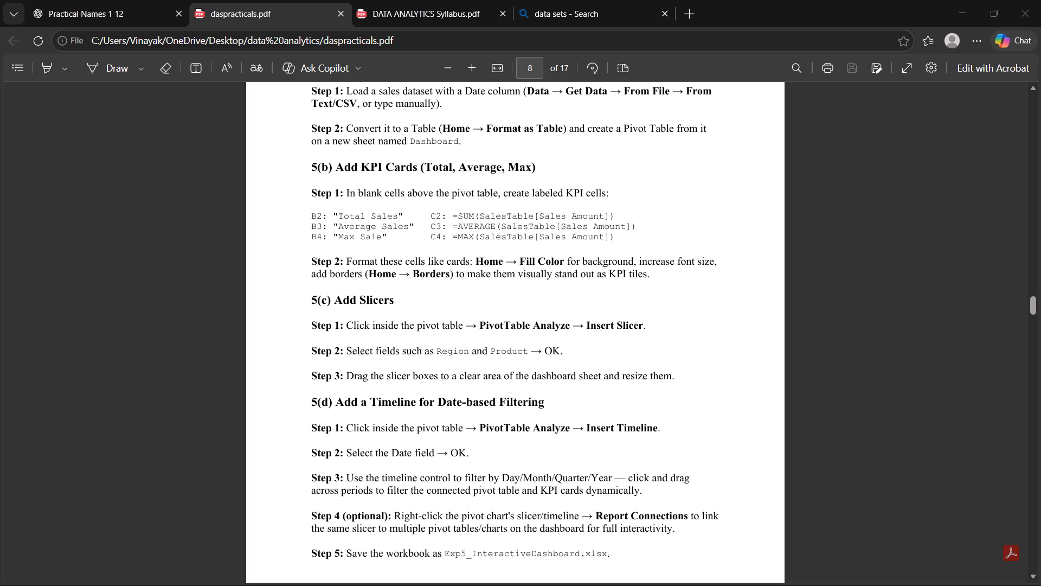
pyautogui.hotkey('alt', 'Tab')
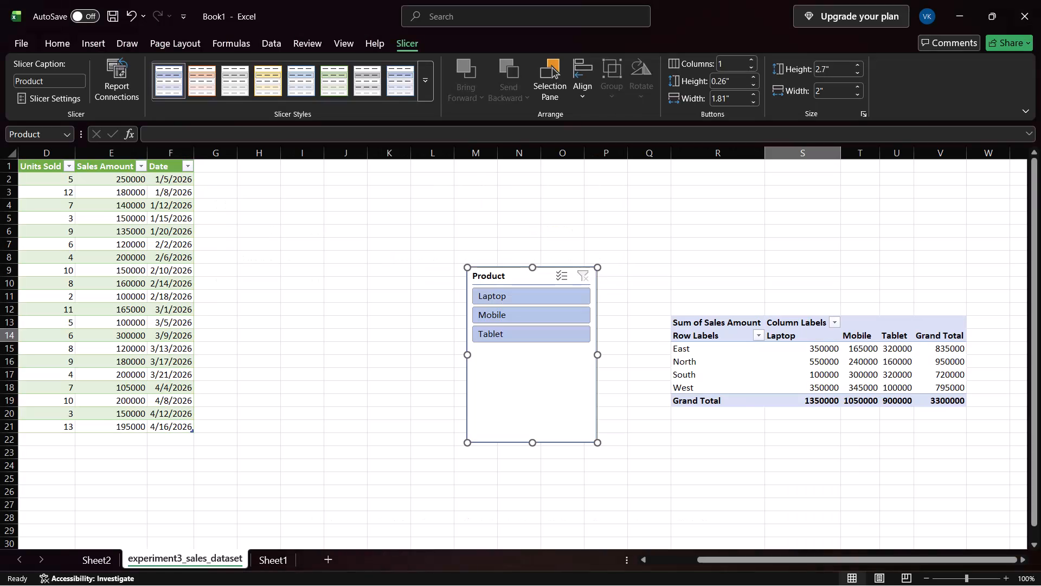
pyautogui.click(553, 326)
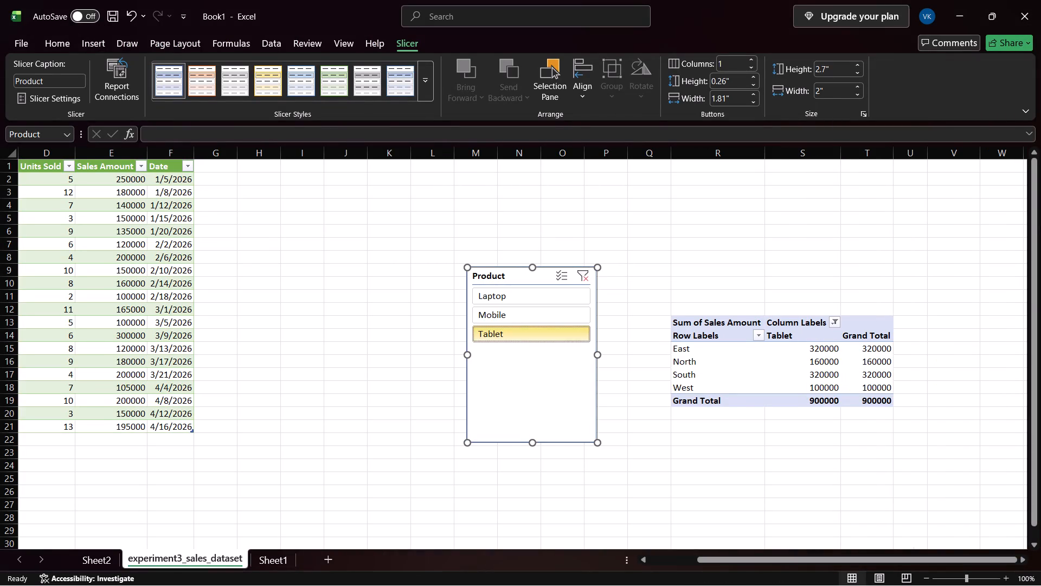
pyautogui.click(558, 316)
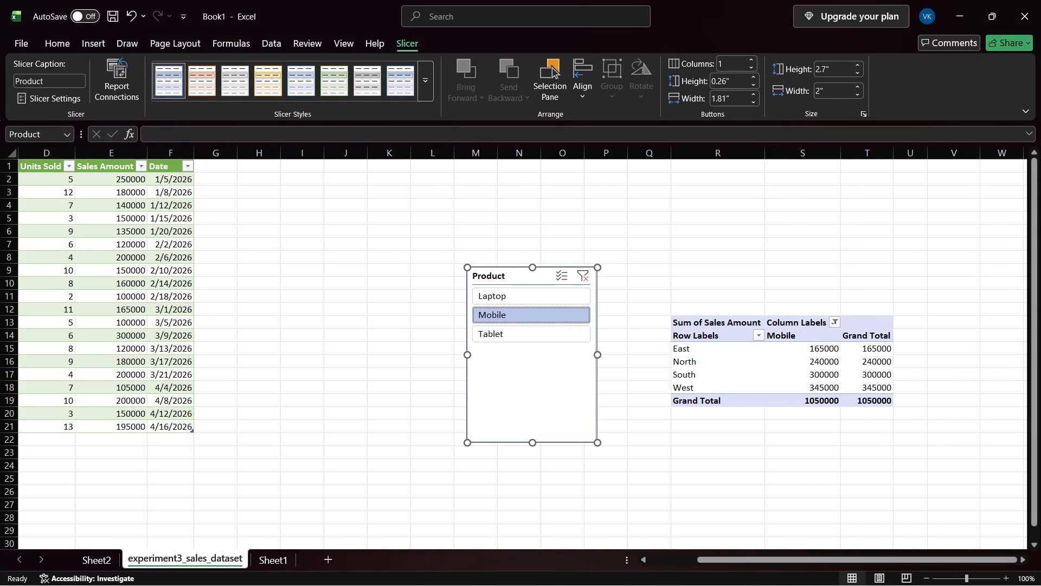
# Read section 5(d) of the practicals PDF and insert a timeline on the Date field for the sales pivot table.
pyautogui.hotkey('alt', 'Tab')
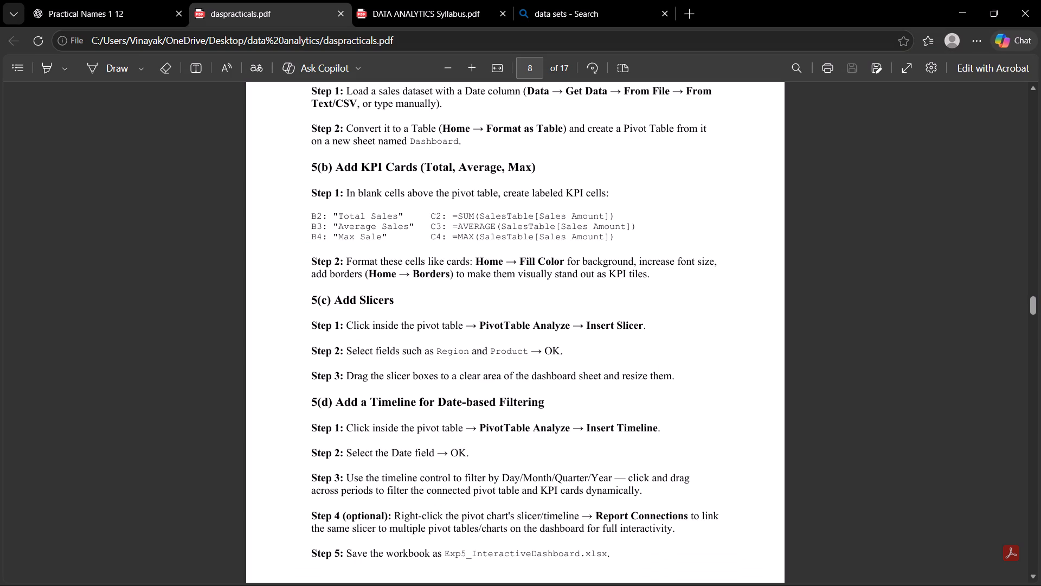
pyautogui.moveTo(299, 400); pyautogui.dragTo(539, 402)
pyautogui.moveTo(545, 400); pyautogui.dragTo(330, 393)
pyautogui.click(330, 393)
pyautogui.moveTo(545, 406); pyautogui.dragTo(329, 399)
pyautogui.click(329, 399)
pyautogui.hotkey('alt', 'Tab')
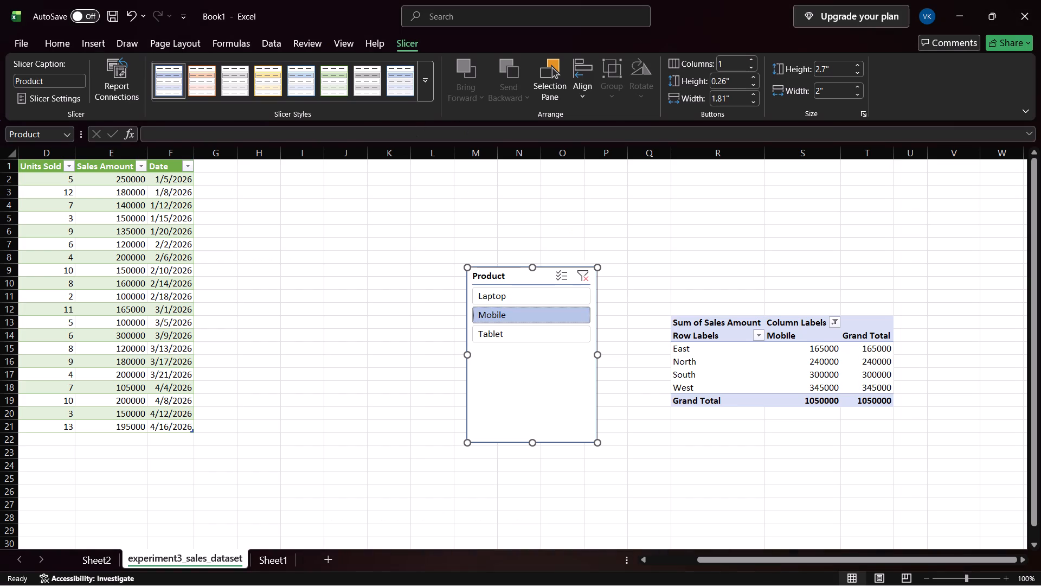
pyautogui.click(716, 332)
pyautogui.click(416, 40)
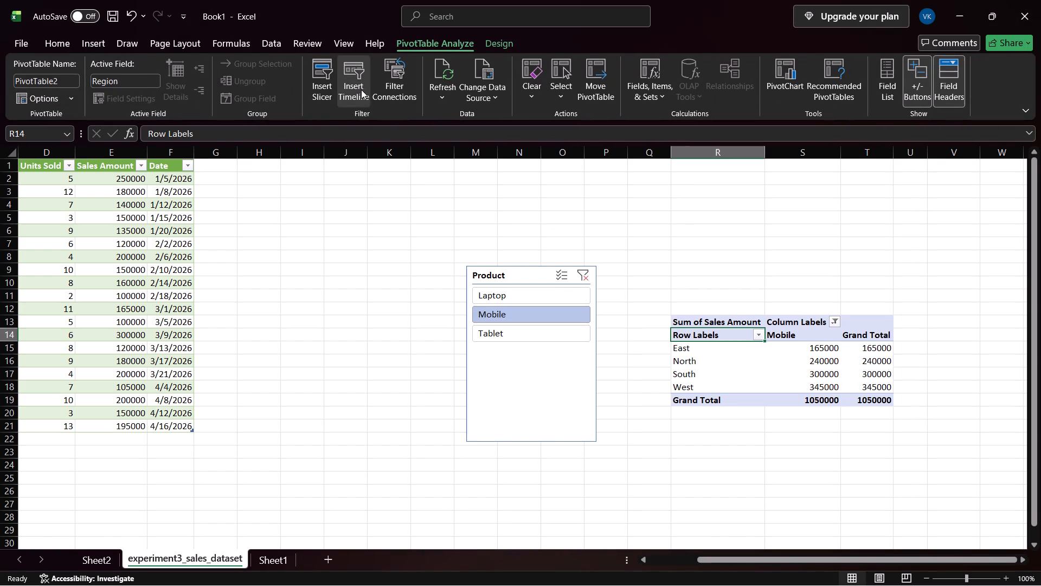
pyautogui.click(356, 92)
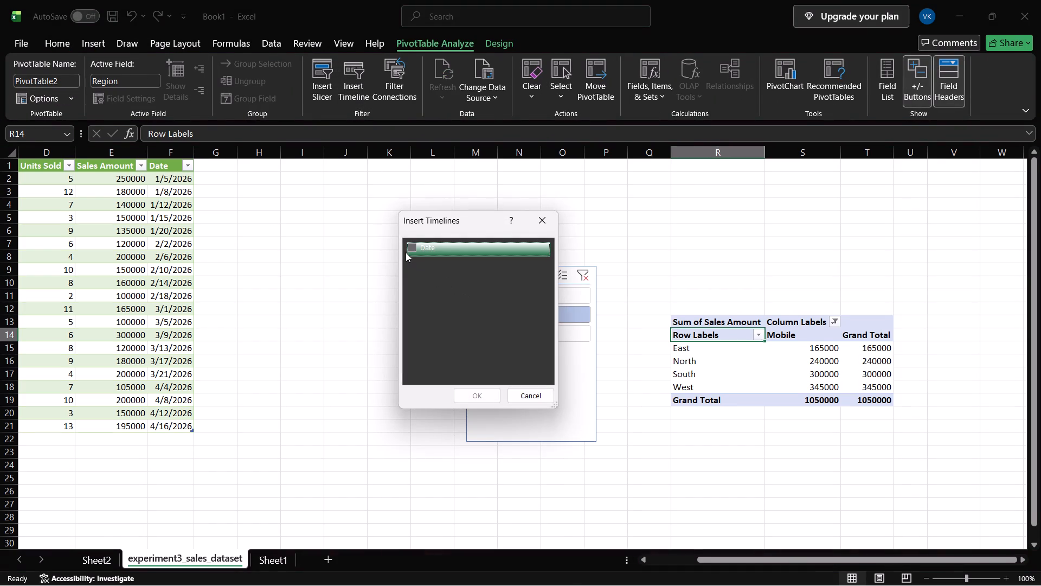
pyautogui.click(410, 245)
pyautogui.click(491, 393)
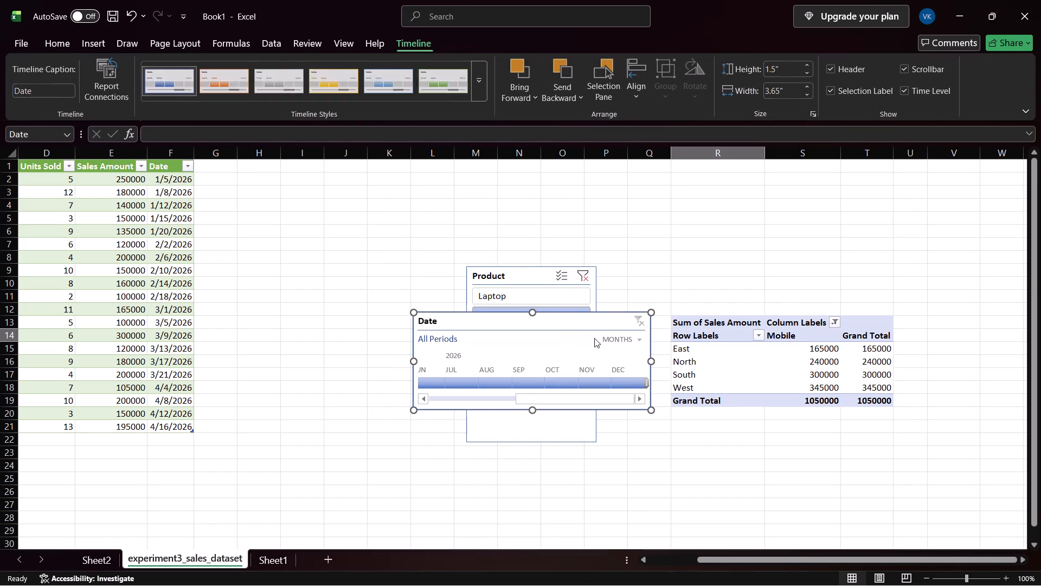
# Move the Date timeline to the empty area directly above the pivot table.
pyautogui.moveTo(563, 323); pyautogui.dragTo(776, 212)
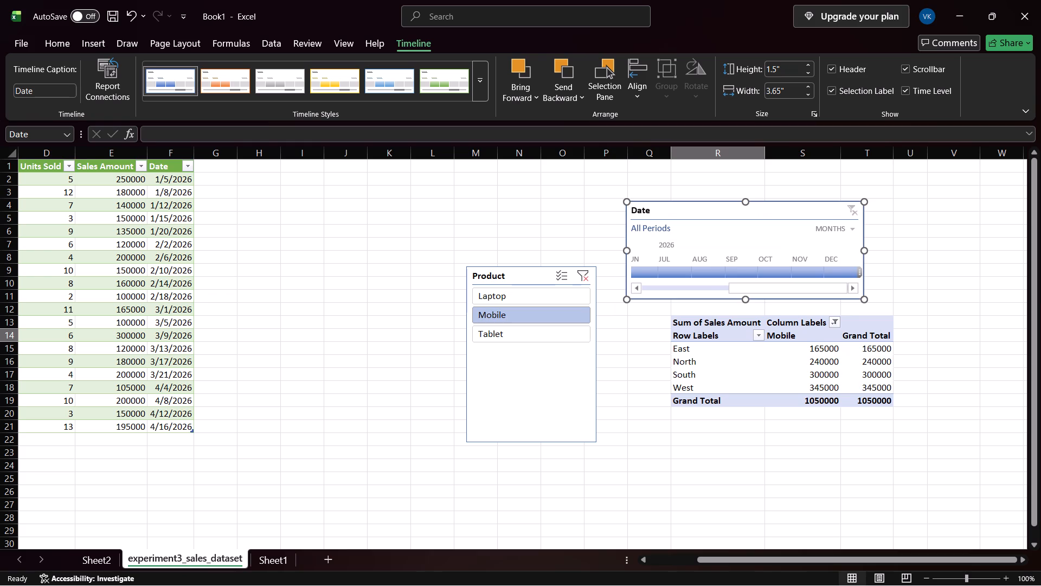
pyautogui.moveTo(732, 209); pyautogui.dragTo(740, 210)
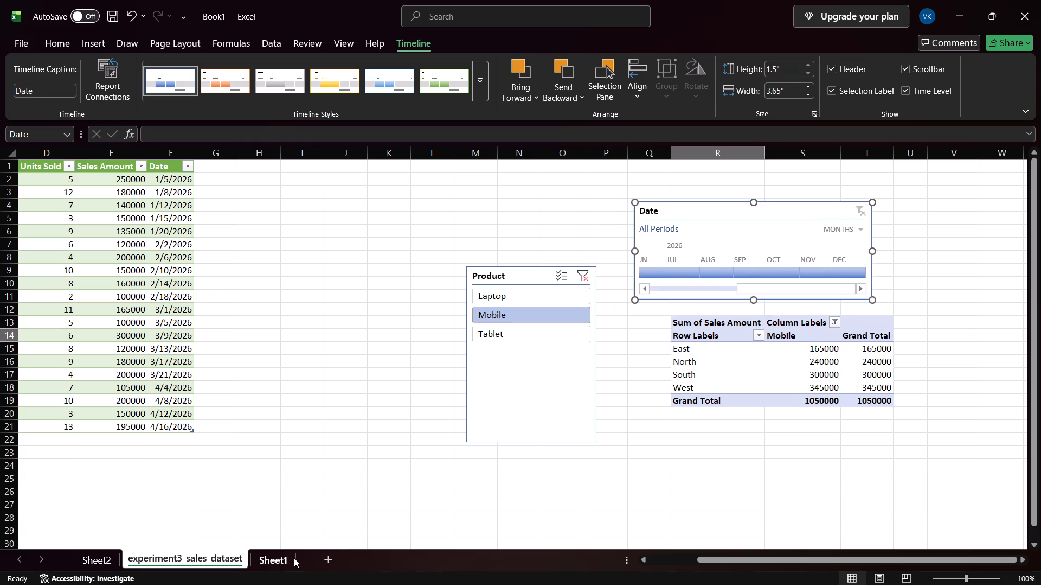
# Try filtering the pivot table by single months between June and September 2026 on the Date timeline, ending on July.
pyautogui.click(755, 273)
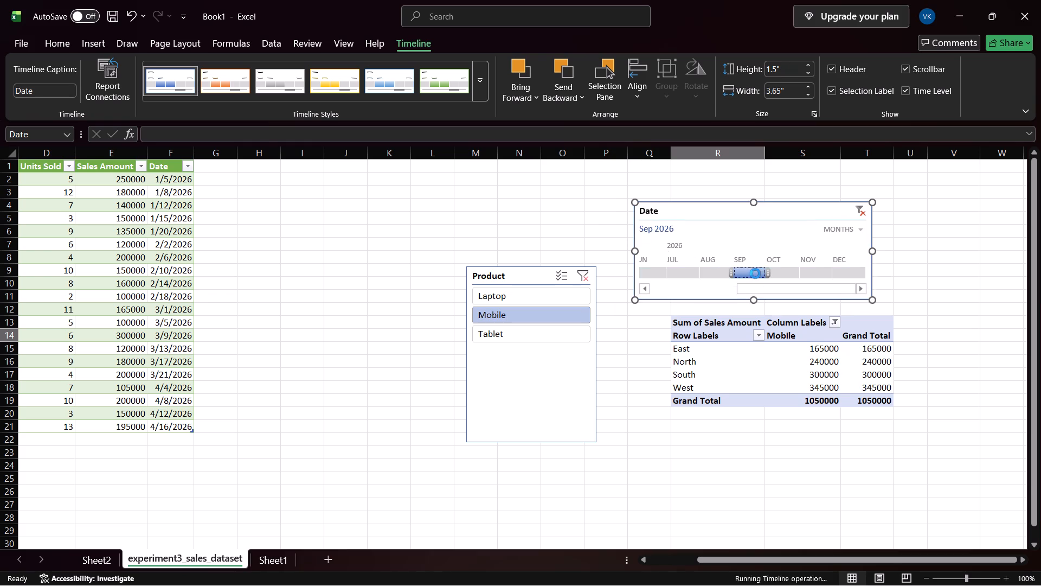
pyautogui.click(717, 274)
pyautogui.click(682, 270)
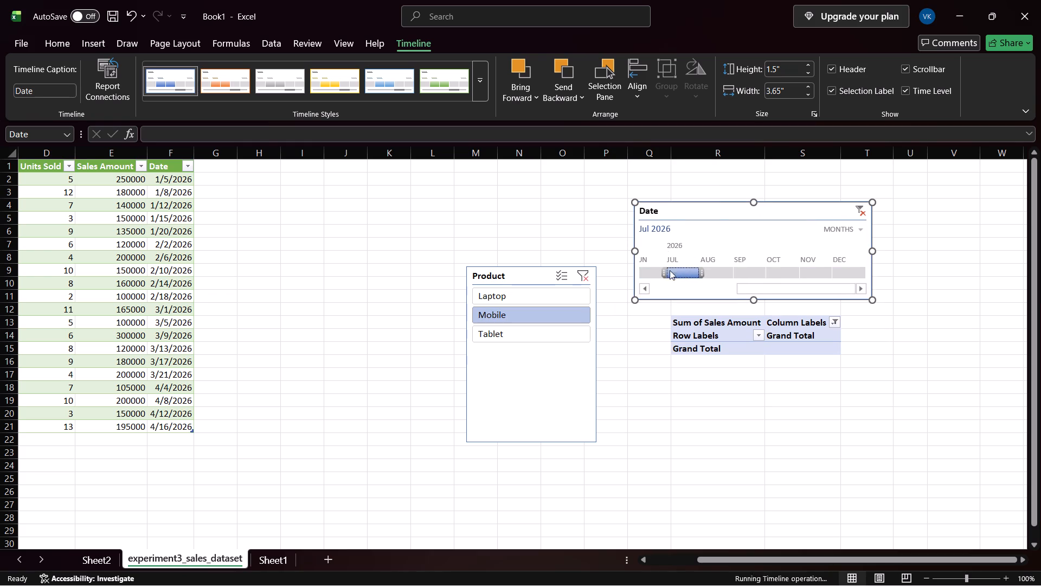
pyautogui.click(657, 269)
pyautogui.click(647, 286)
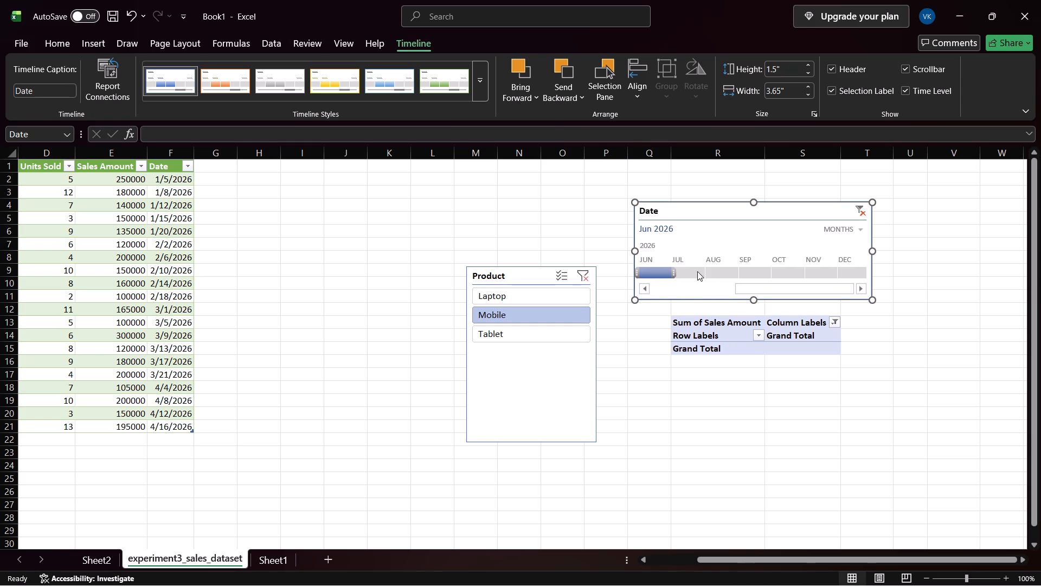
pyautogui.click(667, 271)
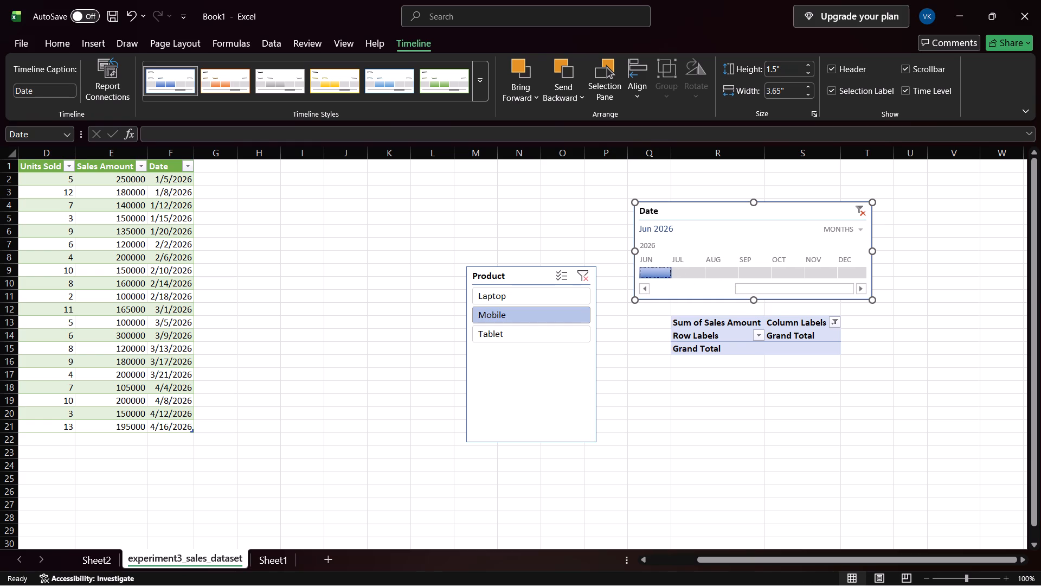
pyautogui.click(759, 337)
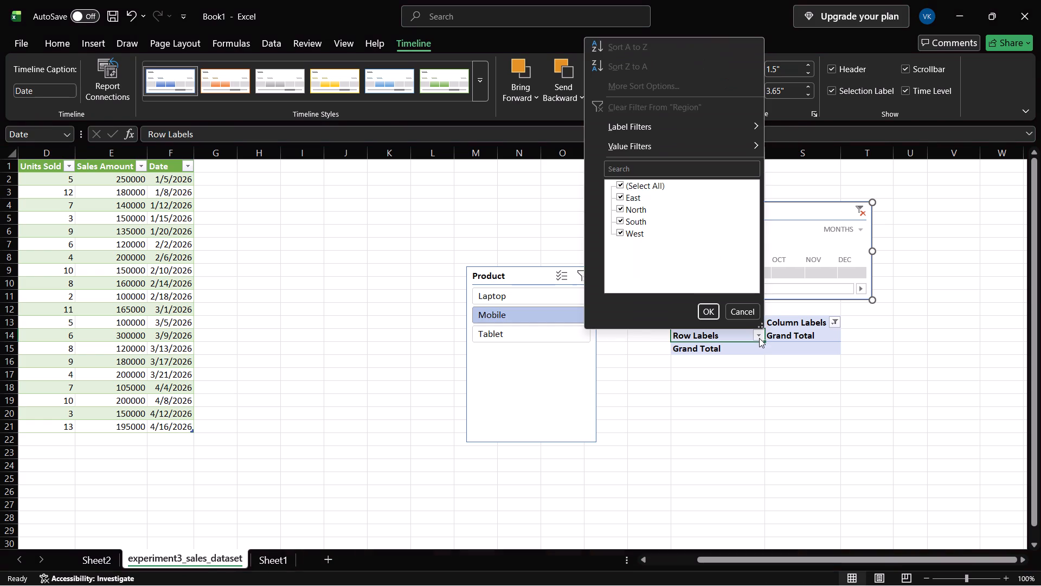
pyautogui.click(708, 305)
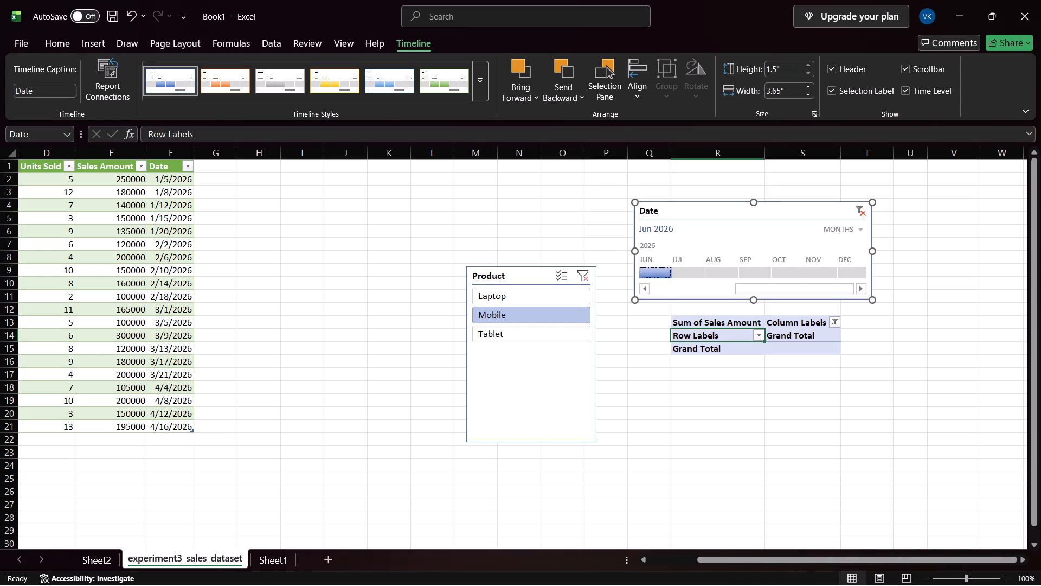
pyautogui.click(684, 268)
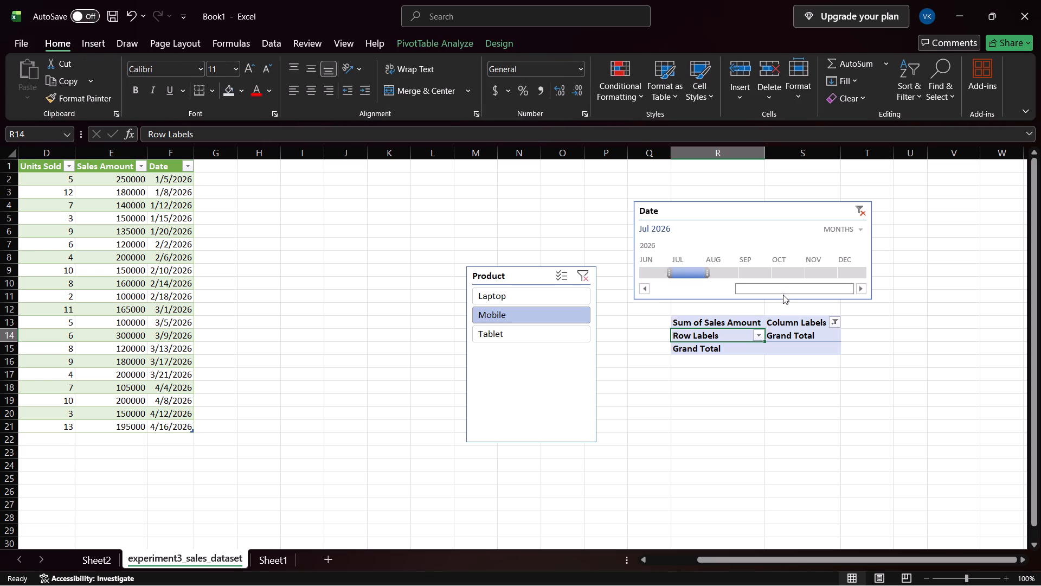
# Turn on multi-select in the Product slicer and select Laptop, Mobile and Tablet.
pyautogui.click(559, 332)
pyautogui.click(560, 315)
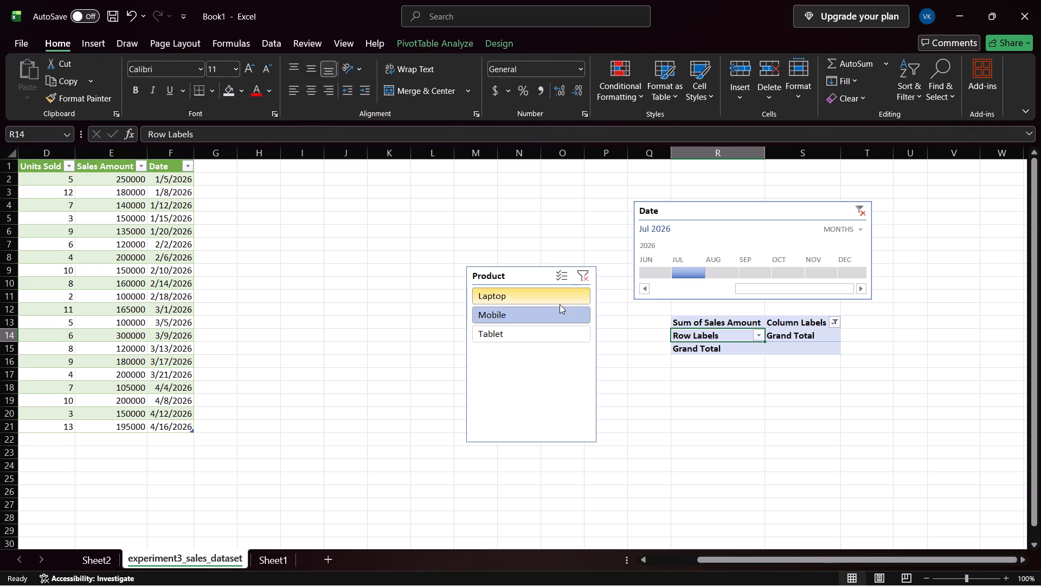
pyautogui.click(560, 267)
pyautogui.click(568, 295)
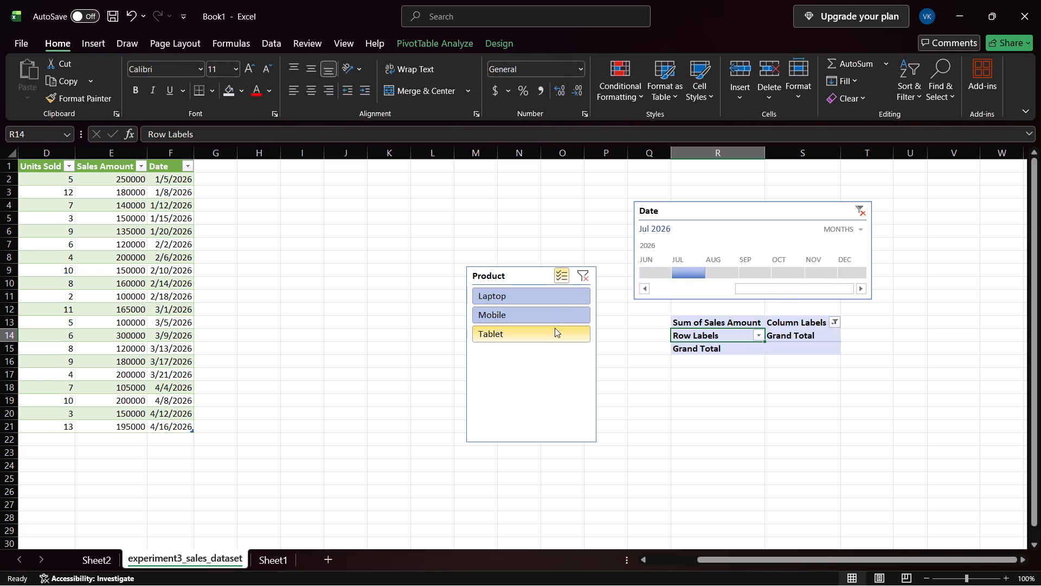
pyautogui.click(552, 334)
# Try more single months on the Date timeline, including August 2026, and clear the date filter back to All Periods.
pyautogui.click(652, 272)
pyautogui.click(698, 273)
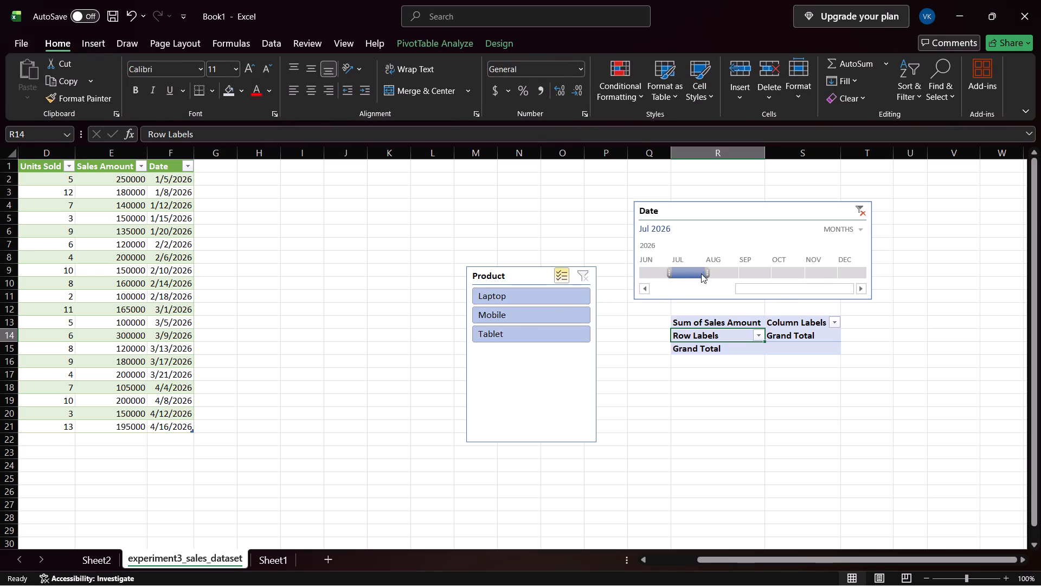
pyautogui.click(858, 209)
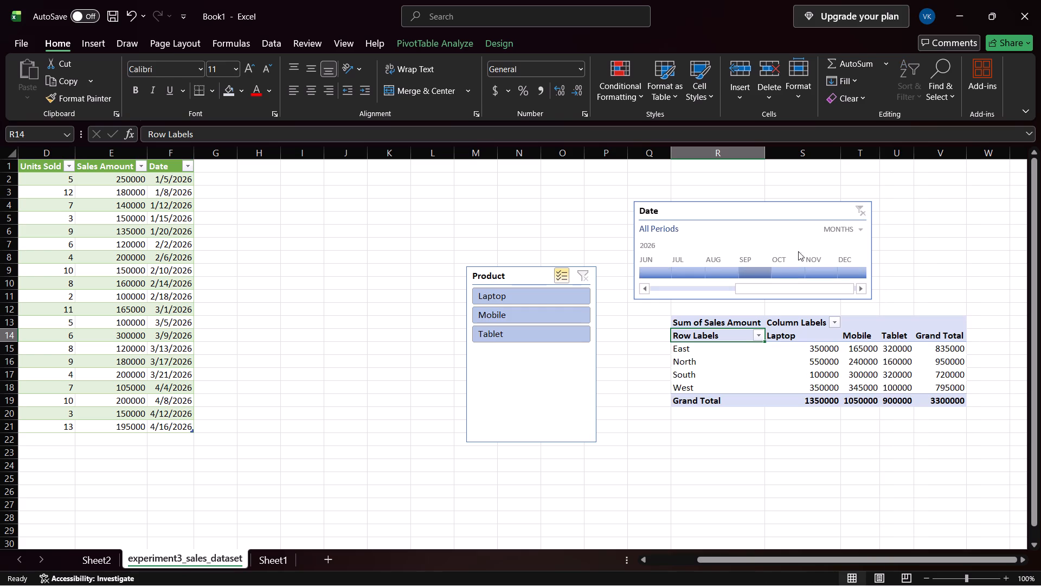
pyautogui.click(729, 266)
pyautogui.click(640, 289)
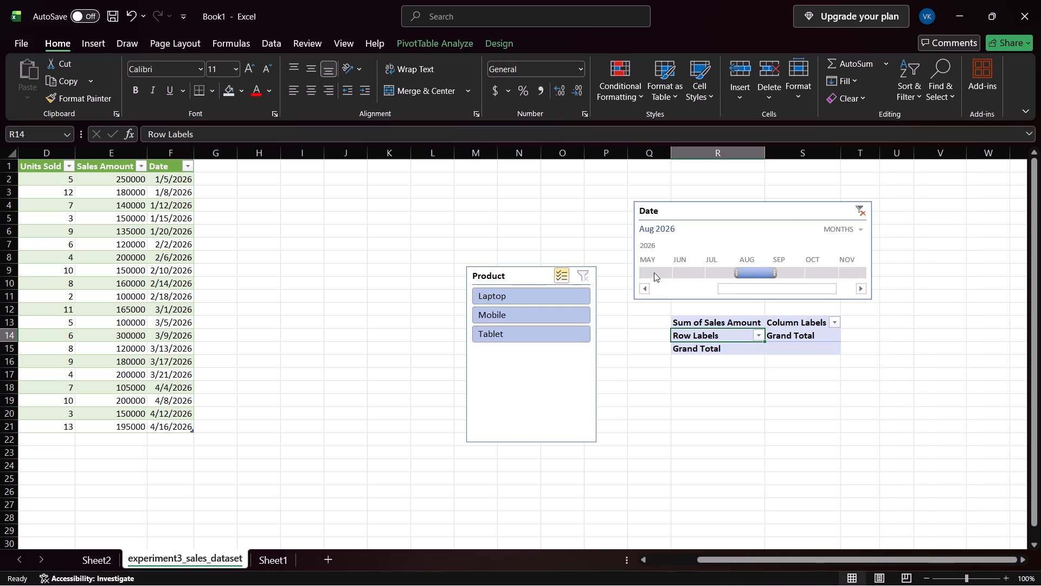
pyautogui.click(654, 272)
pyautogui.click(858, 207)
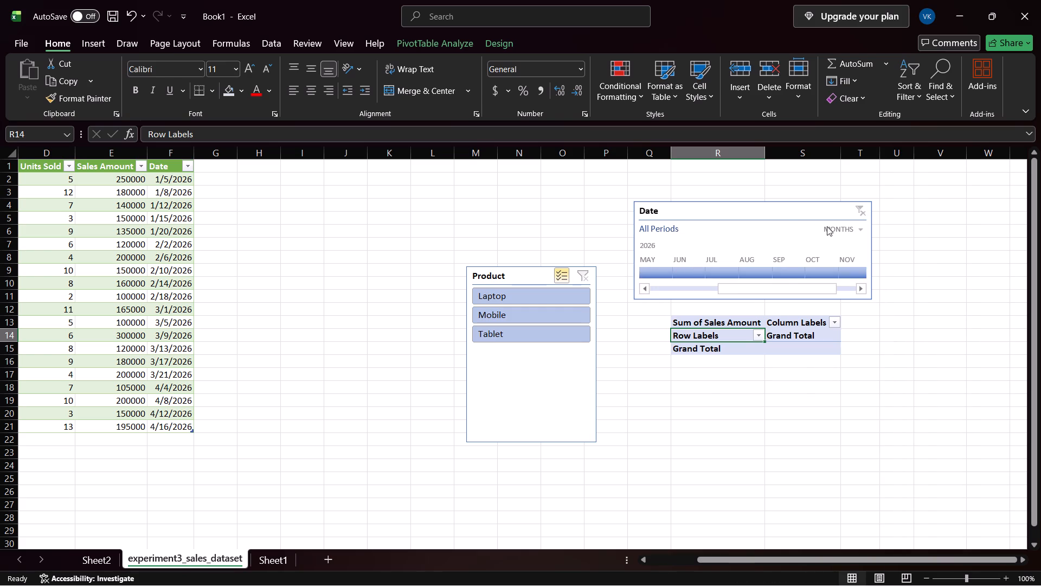
# Filter the pivot table with the Date timeline, first to February 2026 and finally to January 2026.
pyautogui.click(641, 288)
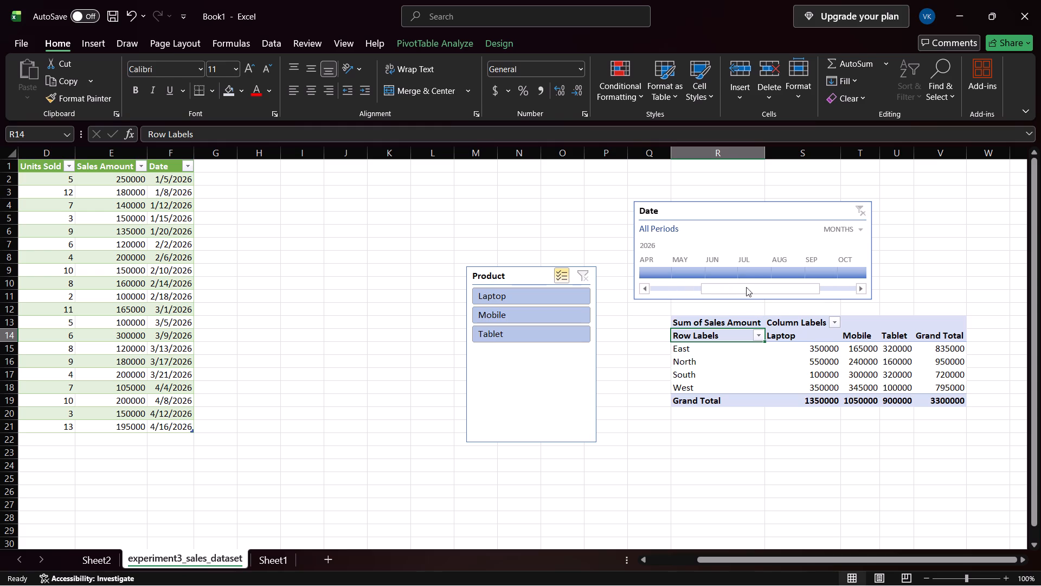
pyautogui.moveTo(746, 293); pyautogui.dragTo(673, 301)
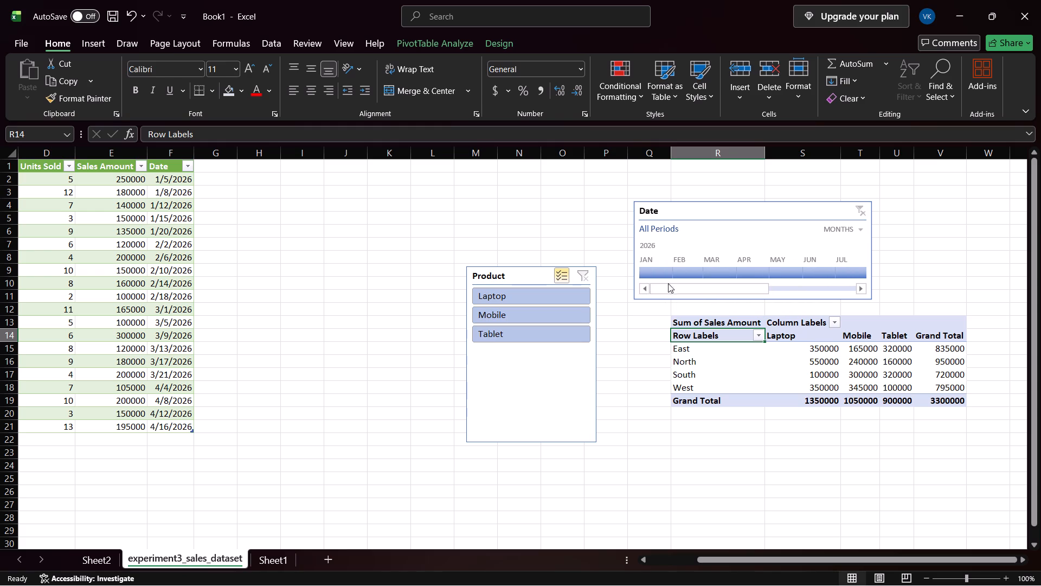
pyautogui.click(683, 269)
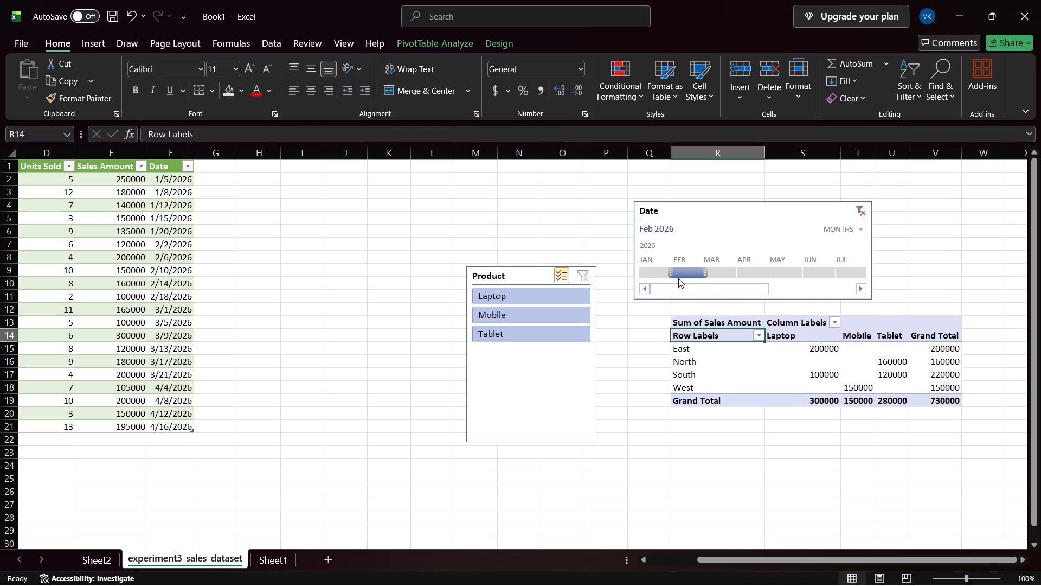
pyautogui.click(661, 272)
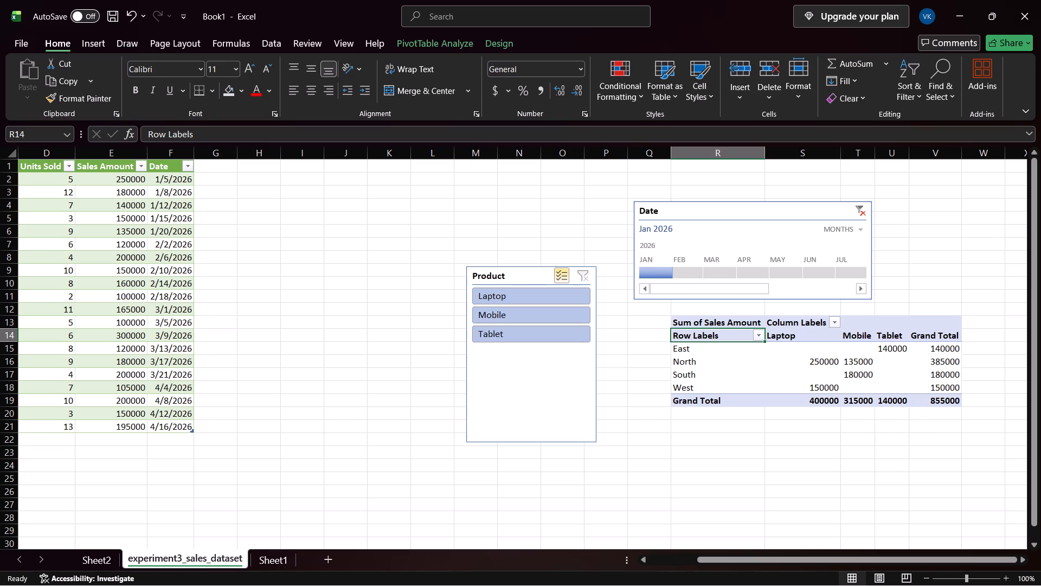
# Exclude Mobile in the Product slicer, leaving Laptop and Tablet selected.
pyautogui.click(525, 315)
pyautogui.click(529, 297)
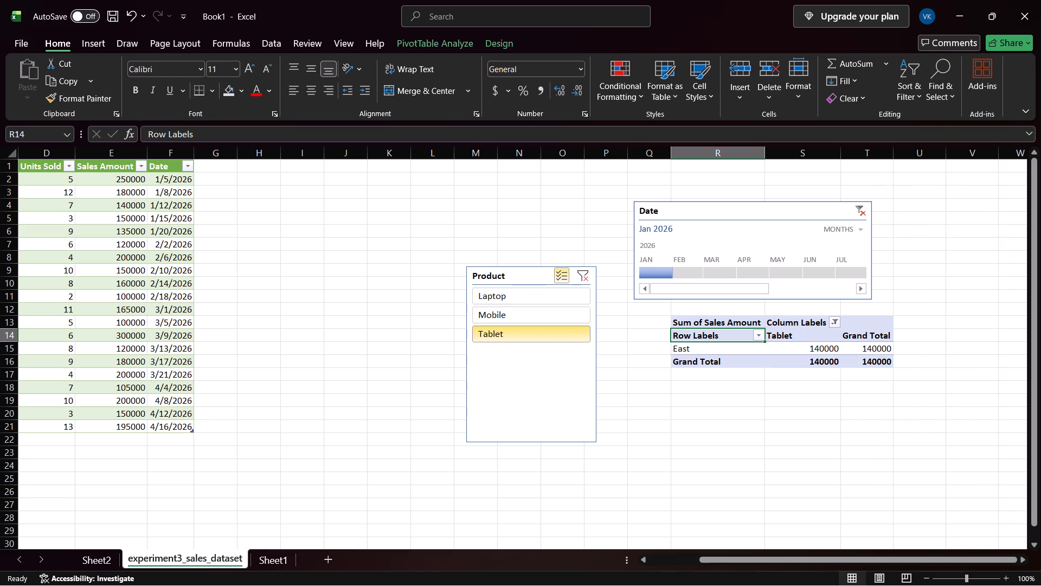
pyautogui.click(531, 298)
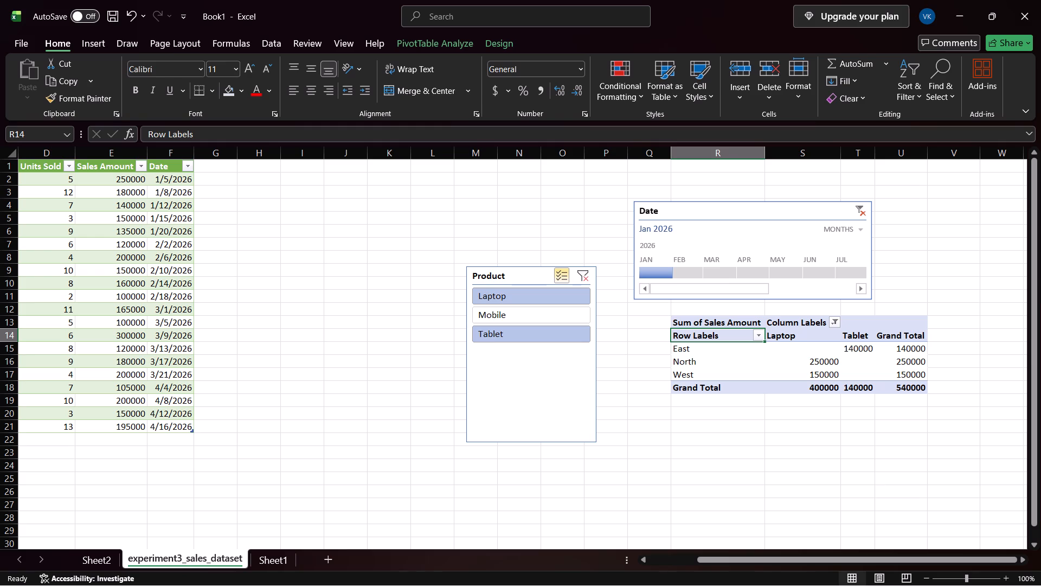
# Toggle Mobile and Tablet in the Product slicer, finishing with Laptop, Mobile and Tablet all selected.
pyautogui.click(555, 315)
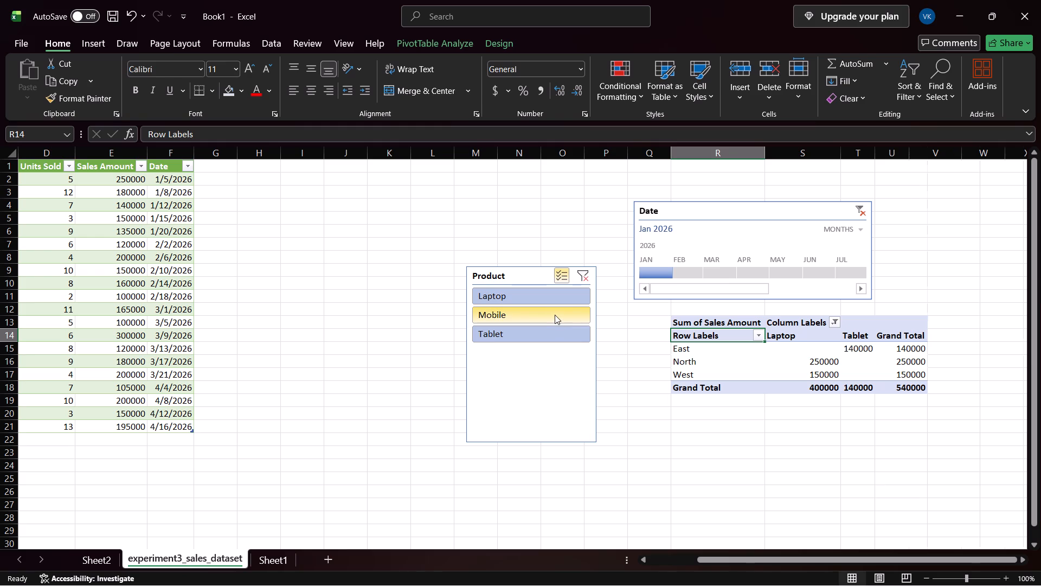
pyautogui.click(556, 308)
pyautogui.click(545, 328)
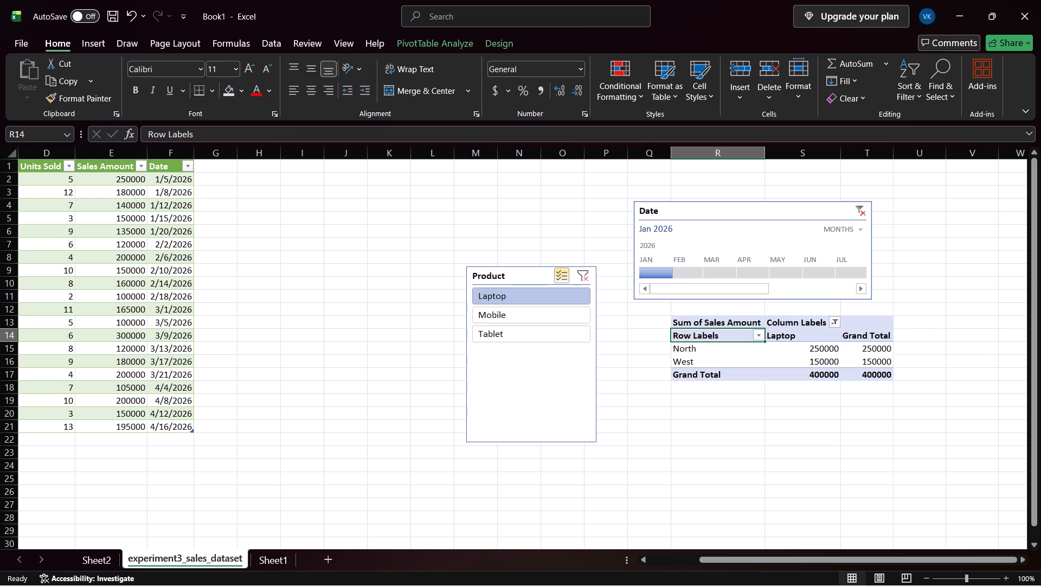
pyautogui.click(545, 315)
pyautogui.click(541, 341)
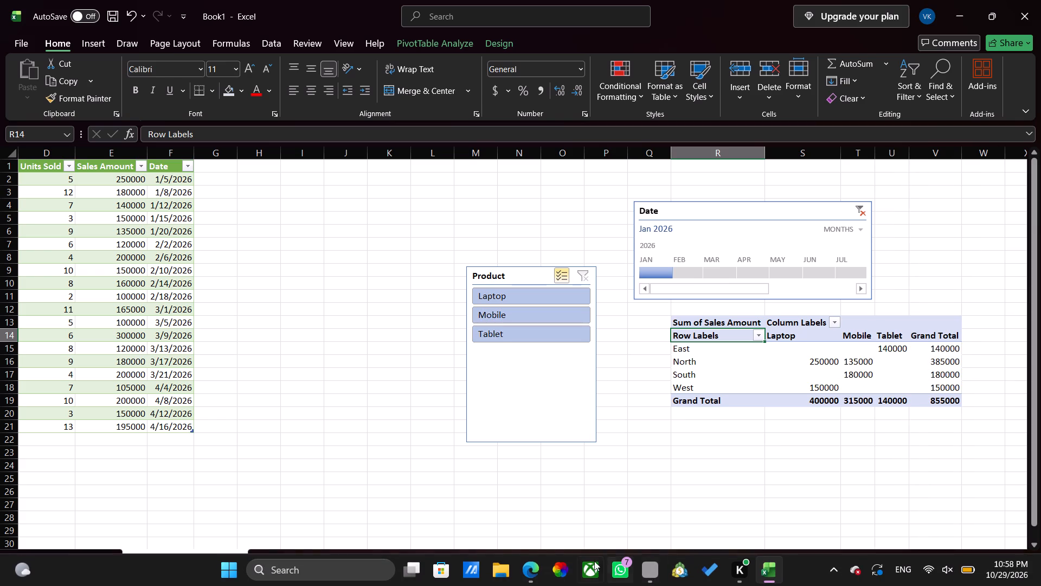
# Switch to the daspracticals PDF in Edge and review the Experiment 5 instructions for slicers, timeline and Report Connections.
pyautogui.click(534, 560)
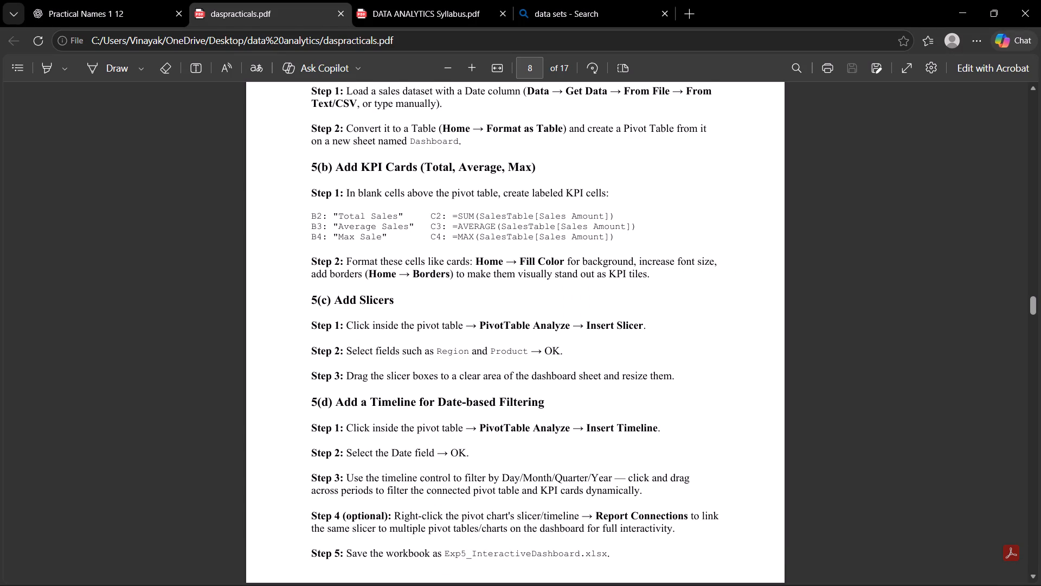
pyautogui.scroll(-1, 441, 382)
pyautogui.moveTo(321, 237); pyautogui.dragTo(408, 237)
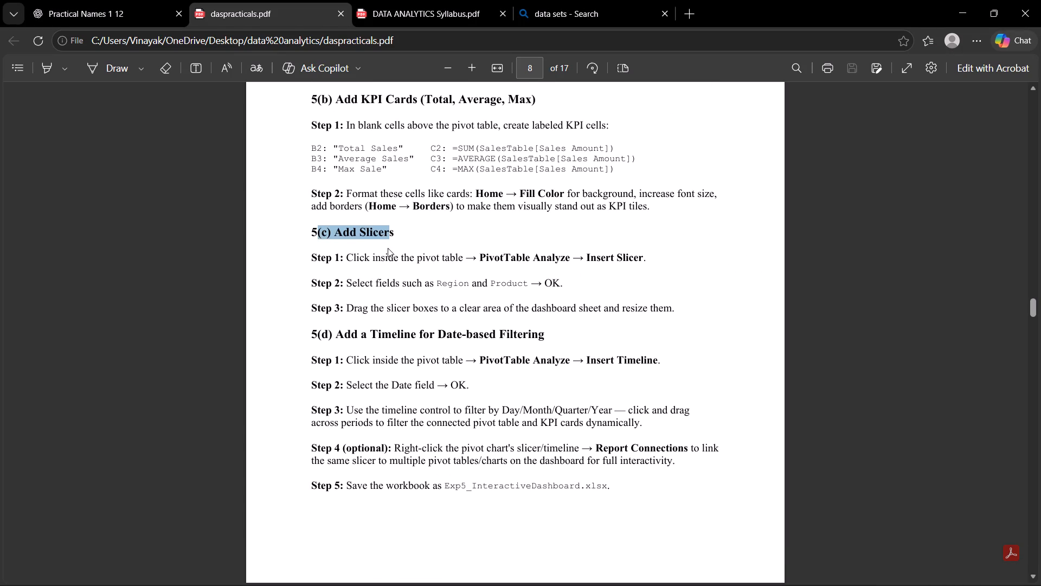
pyautogui.click(359, 277)
pyautogui.moveTo(347, 282); pyautogui.dragTo(557, 286)
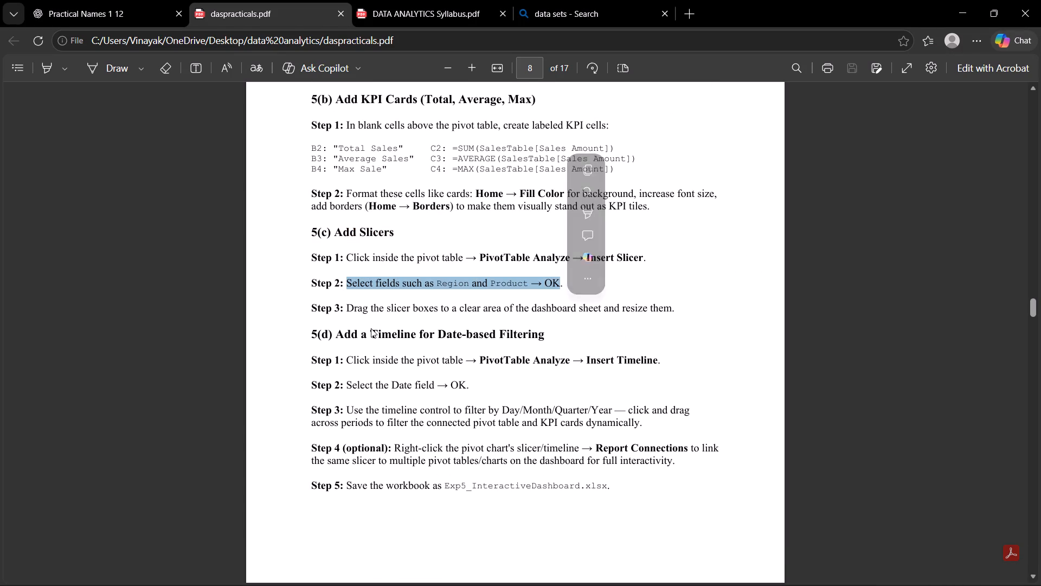
pyautogui.moveTo(335, 332); pyautogui.dragTo(545, 345)
pyautogui.click(530, 353)
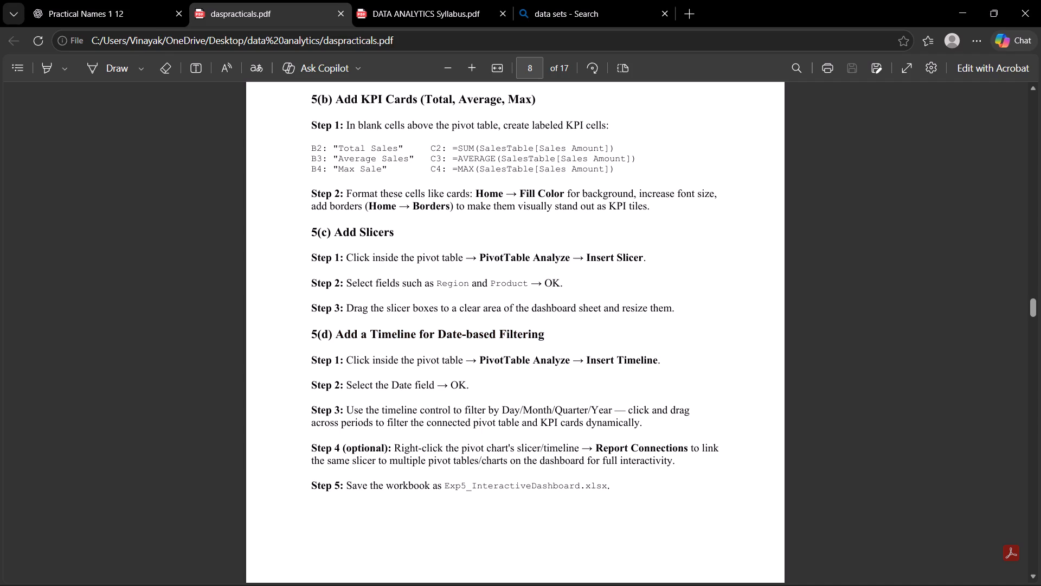
pyautogui.moveTo(481, 257); pyautogui.dragTo(647, 258)
pyautogui.click(618, 262)
pyautogui.scroll(-1, 485, 410)
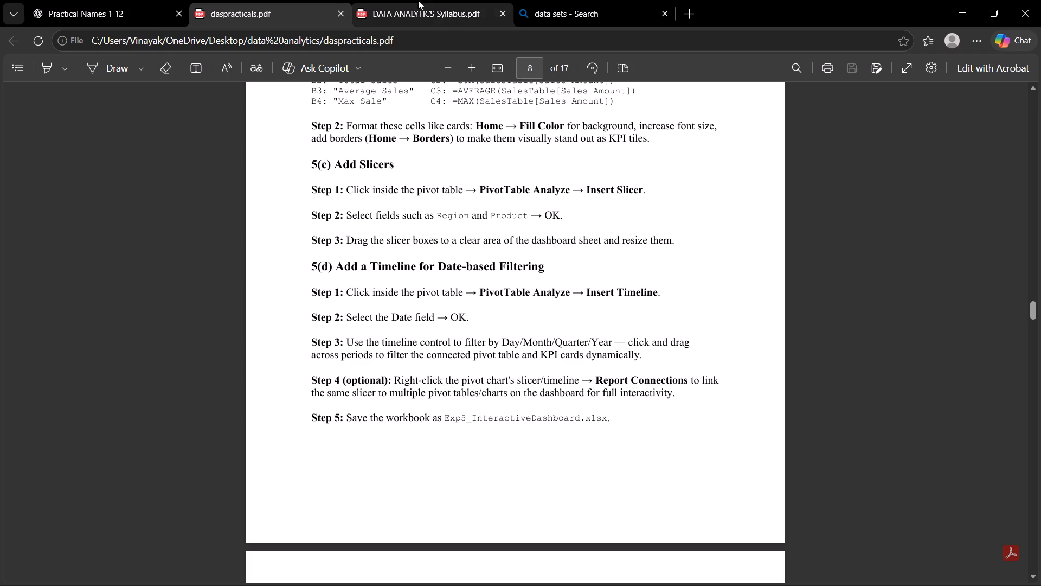
pyautogui.click(971, 0)
# Connect the Date timeline to the dashboard pivot table on Sheet2 through Report Connections, keeping PivotTable2 linked.
pyautogui.click(686, 227)
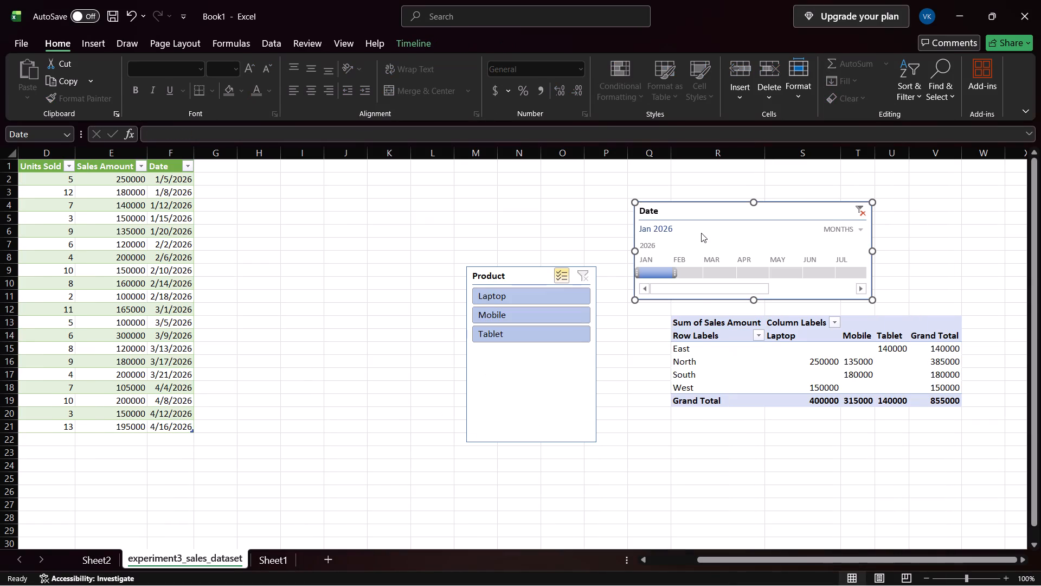
pyautogui.rightClick(701, 233)
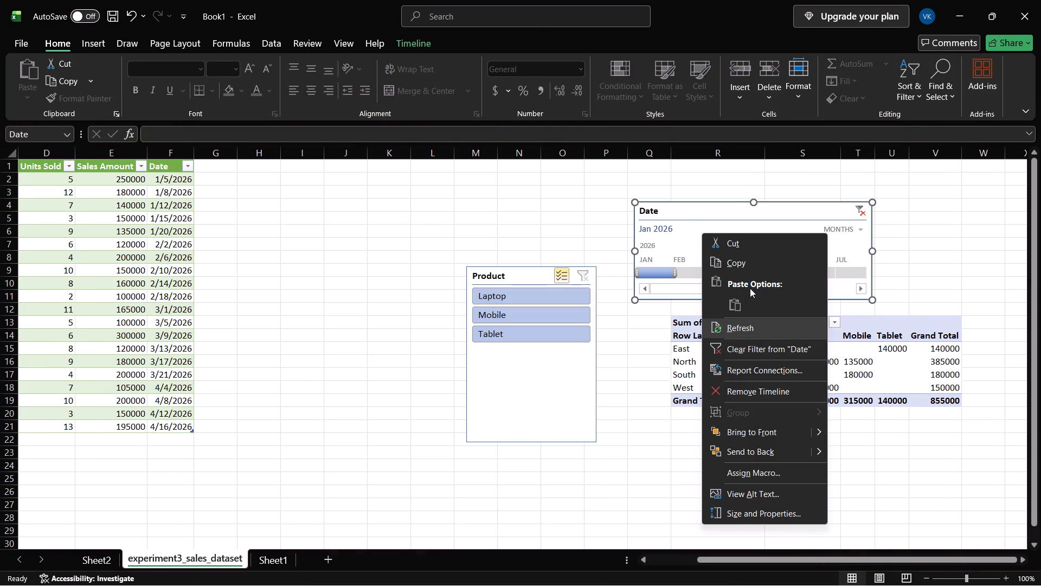
pyautogui.click(751, 368)
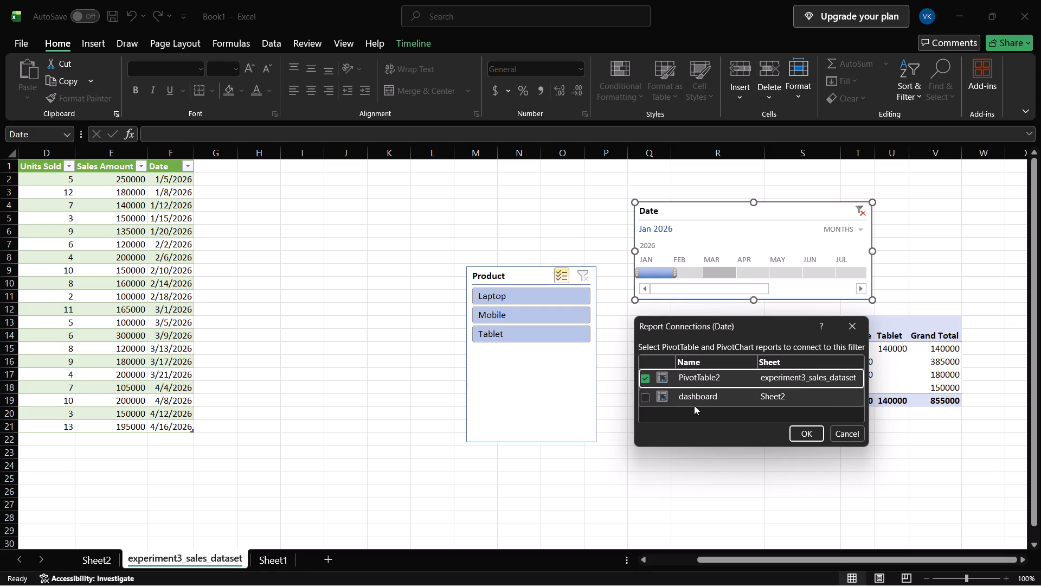
pyautogui.click(641, 394)
pyautogui.click(808, 435)
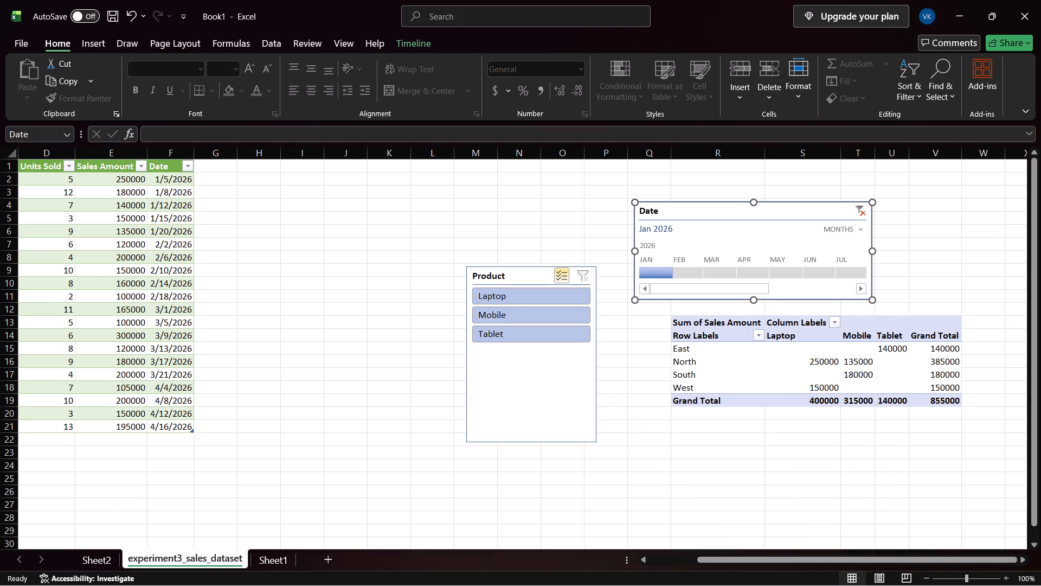
# Build the dashboard pivot table on Sheet2 with Region as rows and Sum of Sales Amount as values, and close the field list.
pyautogui.click(85, 562)
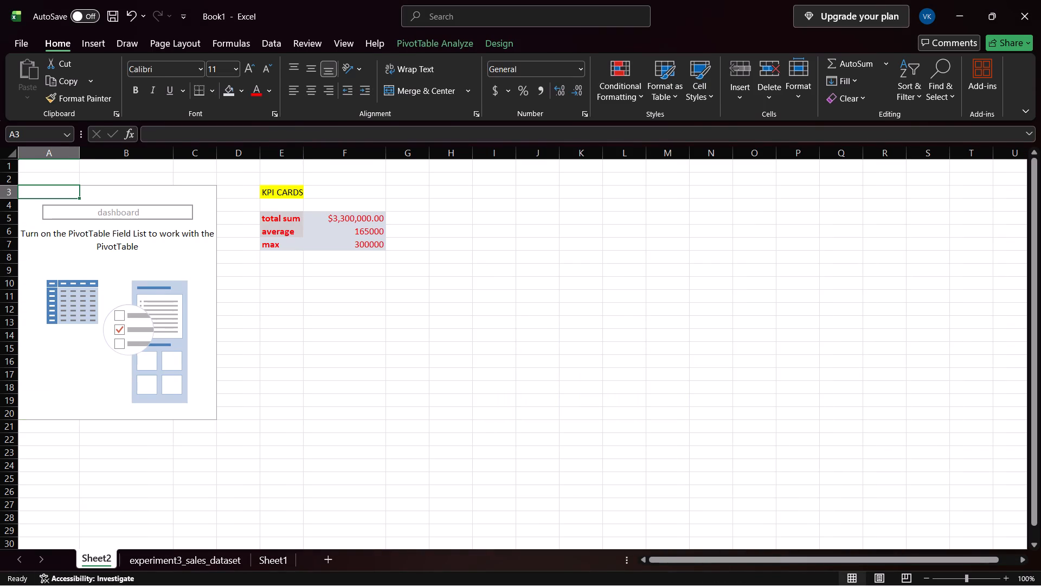
pyautogui.click(162, 195)
pyautogui.moveTo(65, 205); pyautogui.dragTo(137, 346)
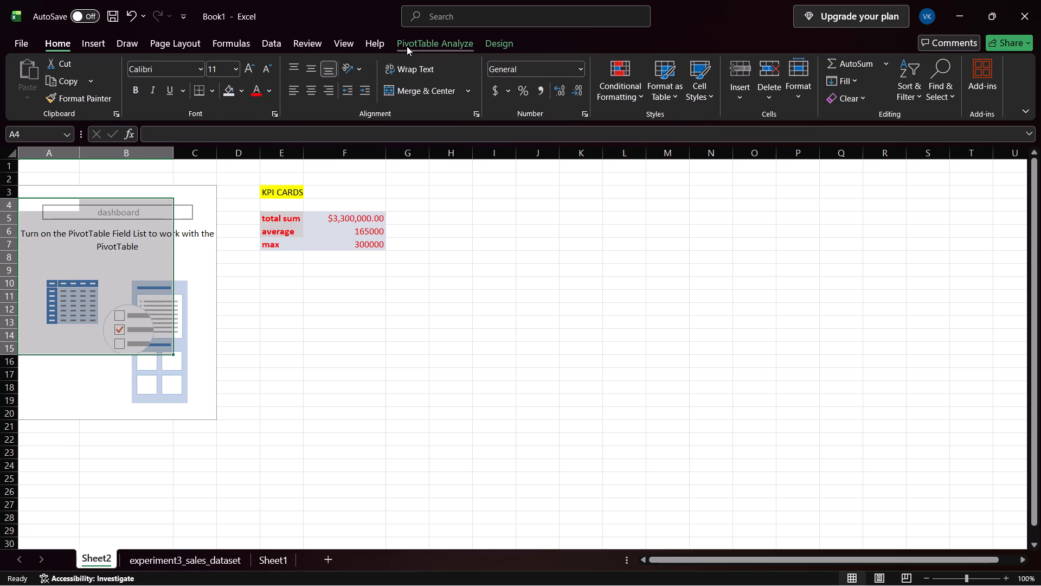
pyautogui.click(417, 41)
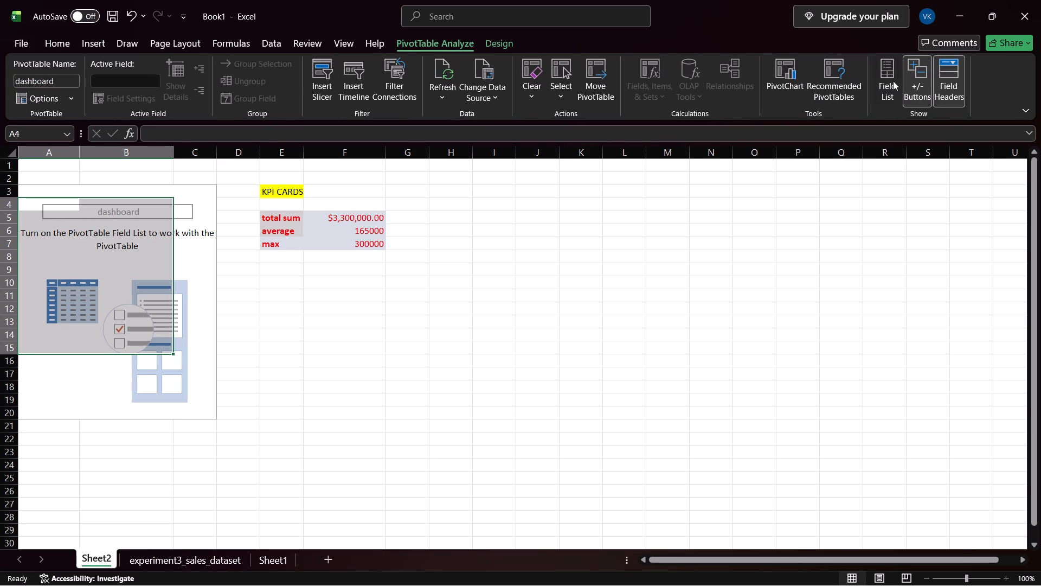
pyautogui.click(893, 81)
pyautogui.click(822, 241)
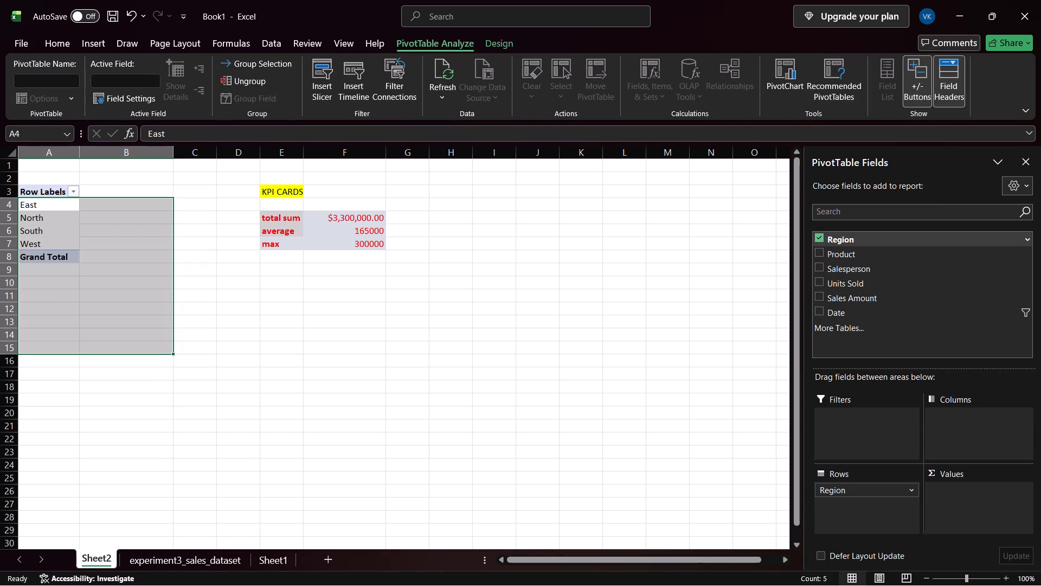
pyautogui.click(822, 298)
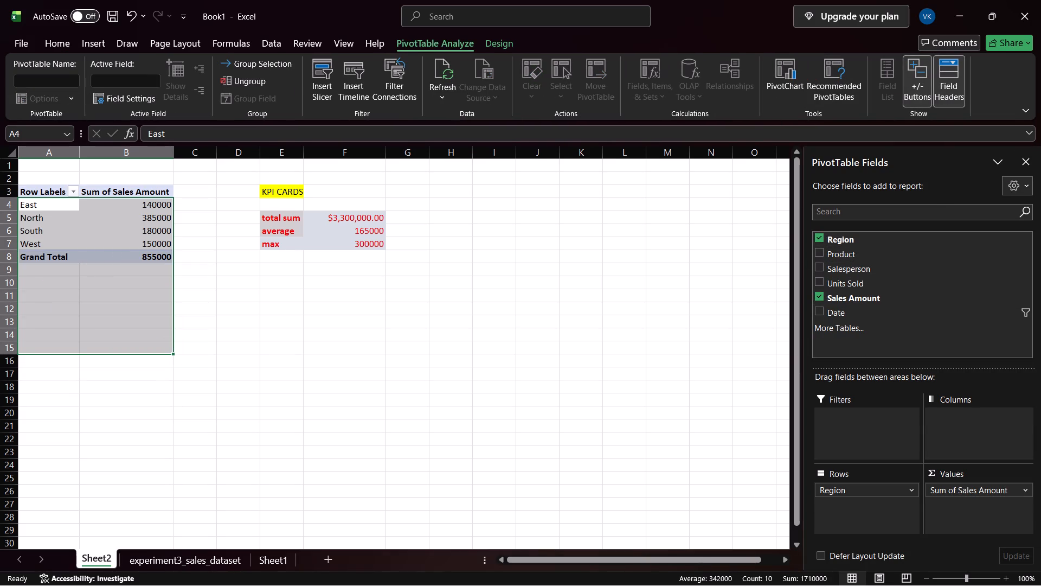
pyautogui.click(1033, 164)
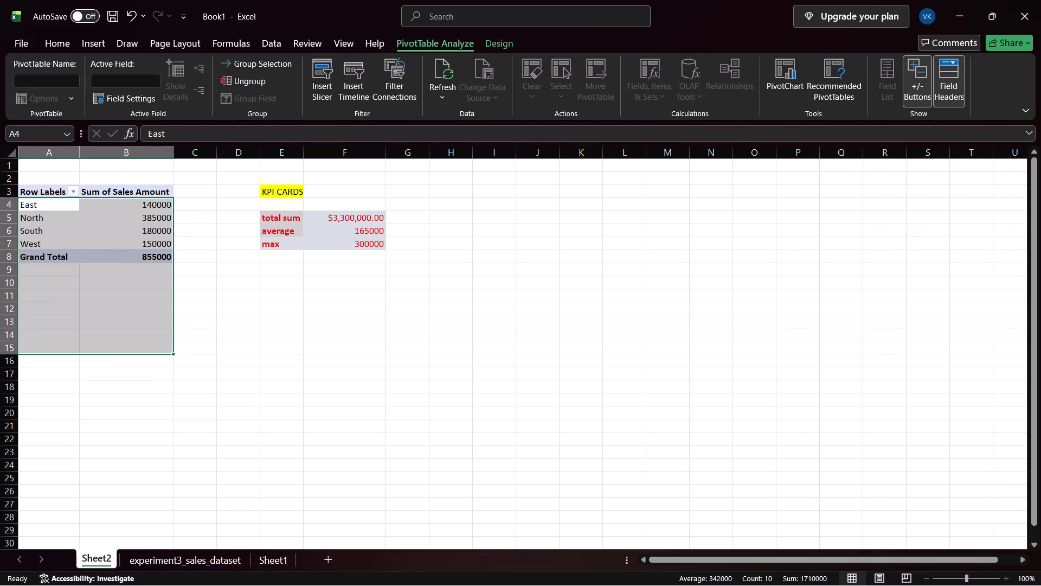
pyautogui.click(496, 260)
pyautogui.click(126, 262)
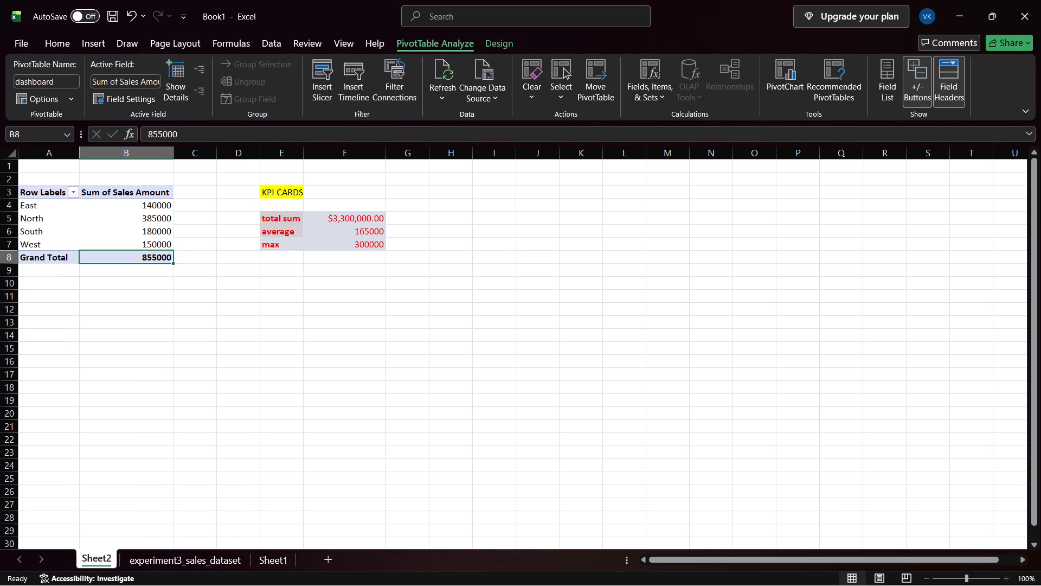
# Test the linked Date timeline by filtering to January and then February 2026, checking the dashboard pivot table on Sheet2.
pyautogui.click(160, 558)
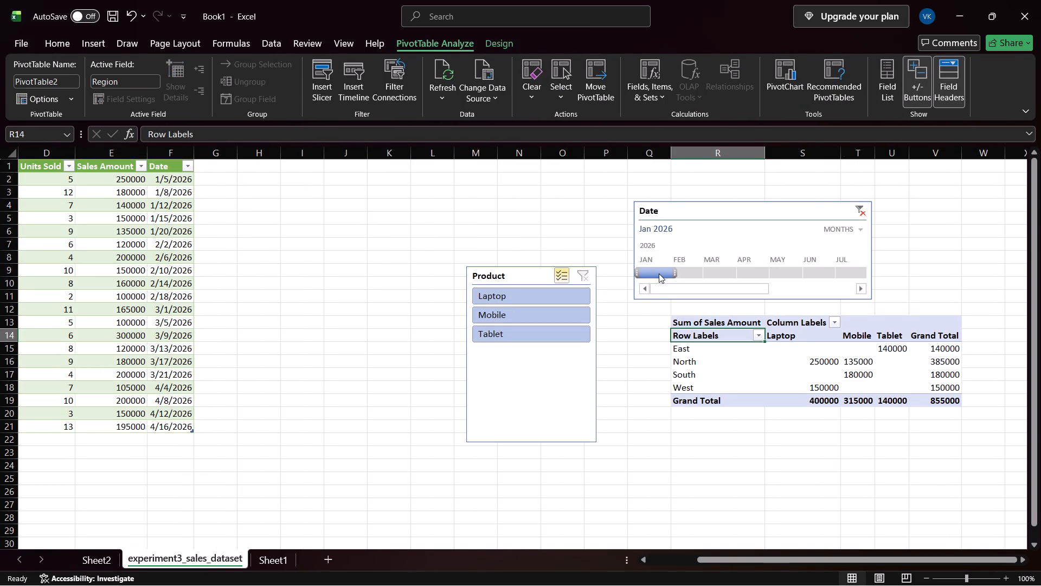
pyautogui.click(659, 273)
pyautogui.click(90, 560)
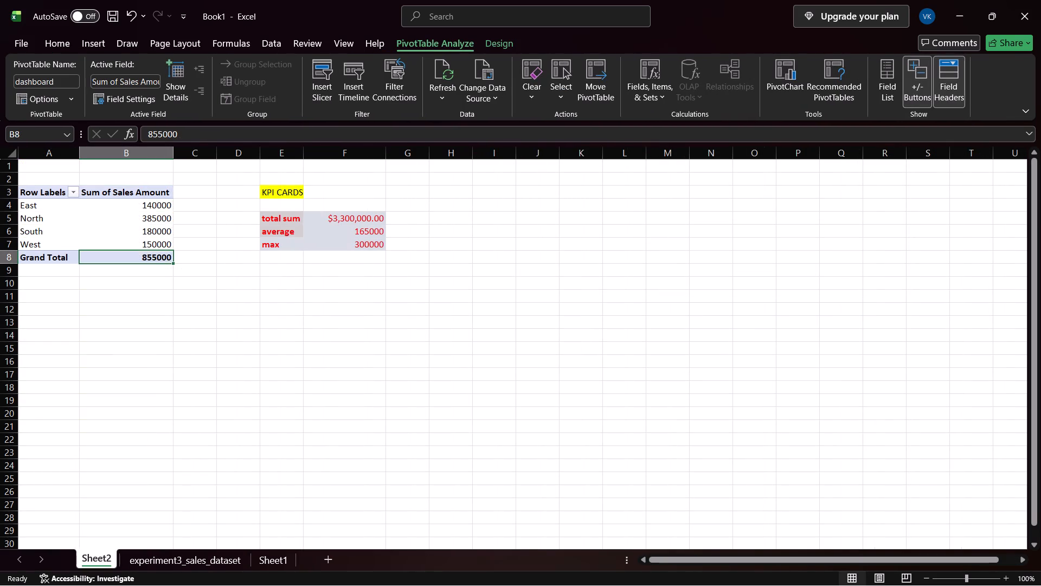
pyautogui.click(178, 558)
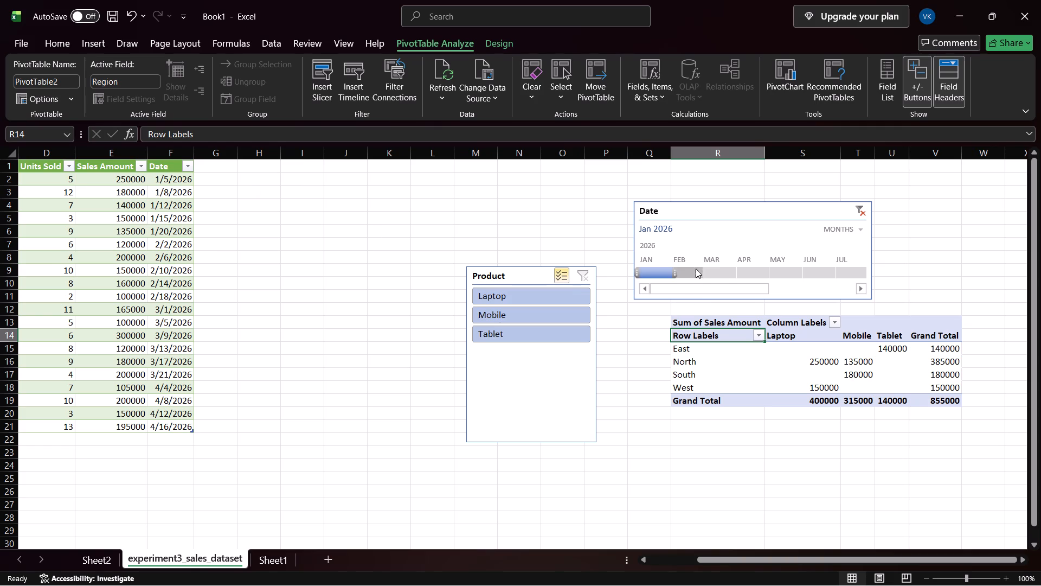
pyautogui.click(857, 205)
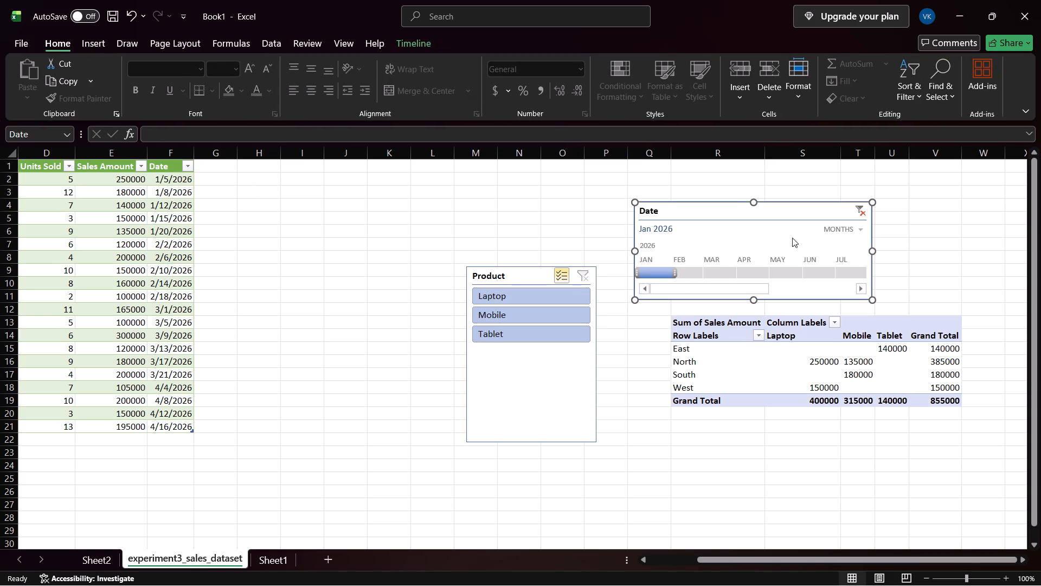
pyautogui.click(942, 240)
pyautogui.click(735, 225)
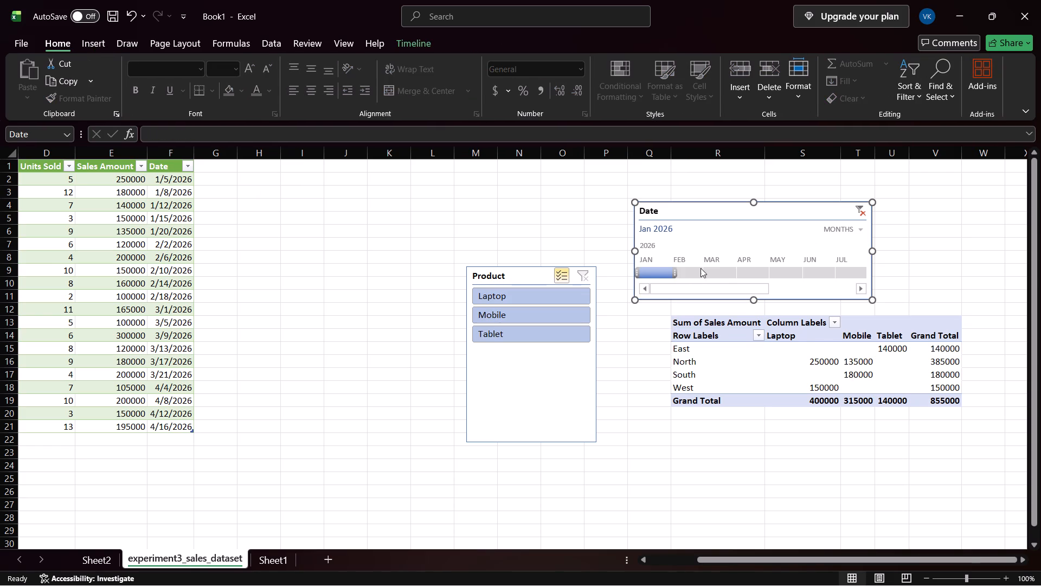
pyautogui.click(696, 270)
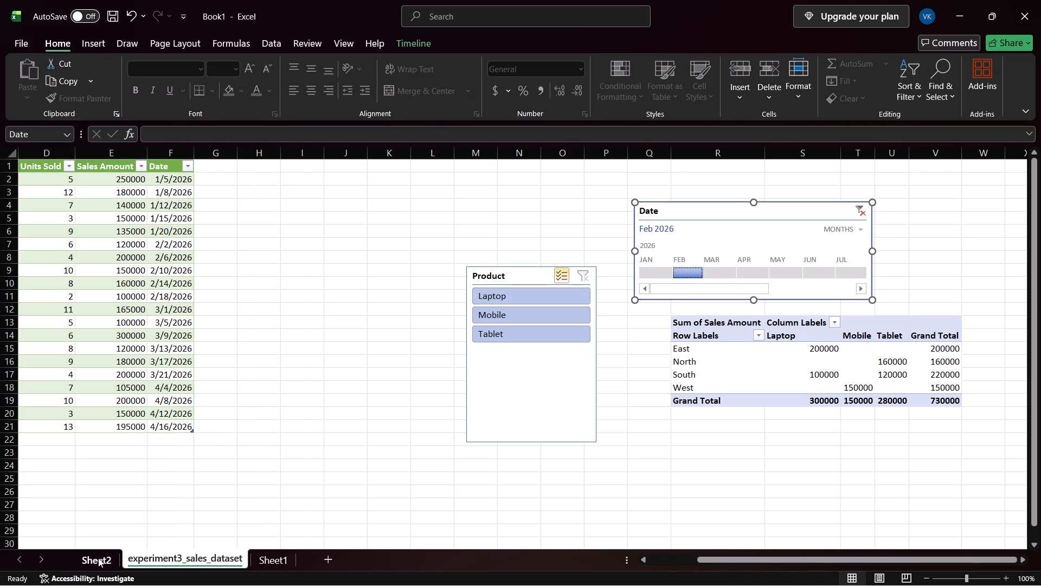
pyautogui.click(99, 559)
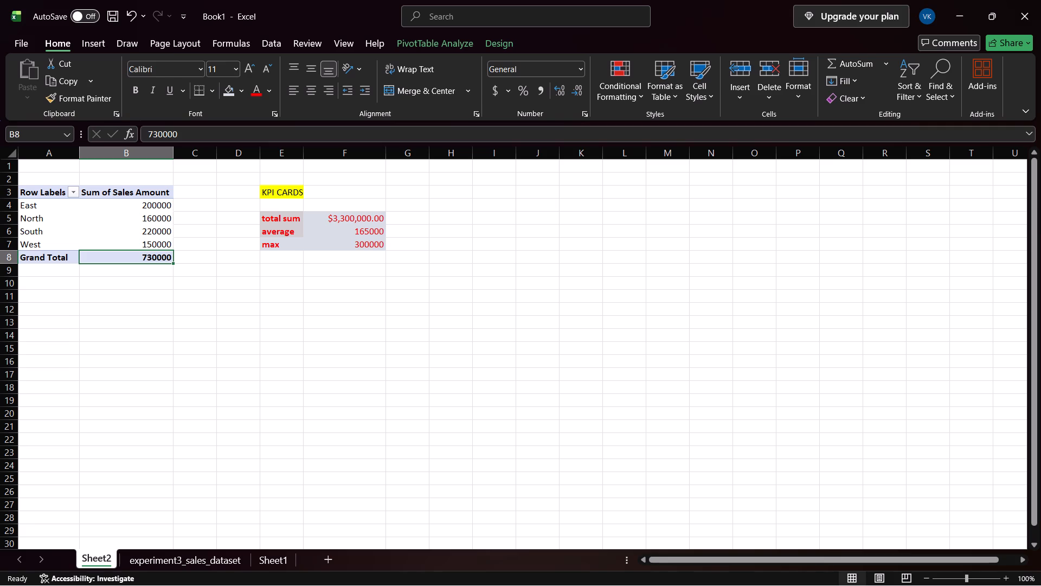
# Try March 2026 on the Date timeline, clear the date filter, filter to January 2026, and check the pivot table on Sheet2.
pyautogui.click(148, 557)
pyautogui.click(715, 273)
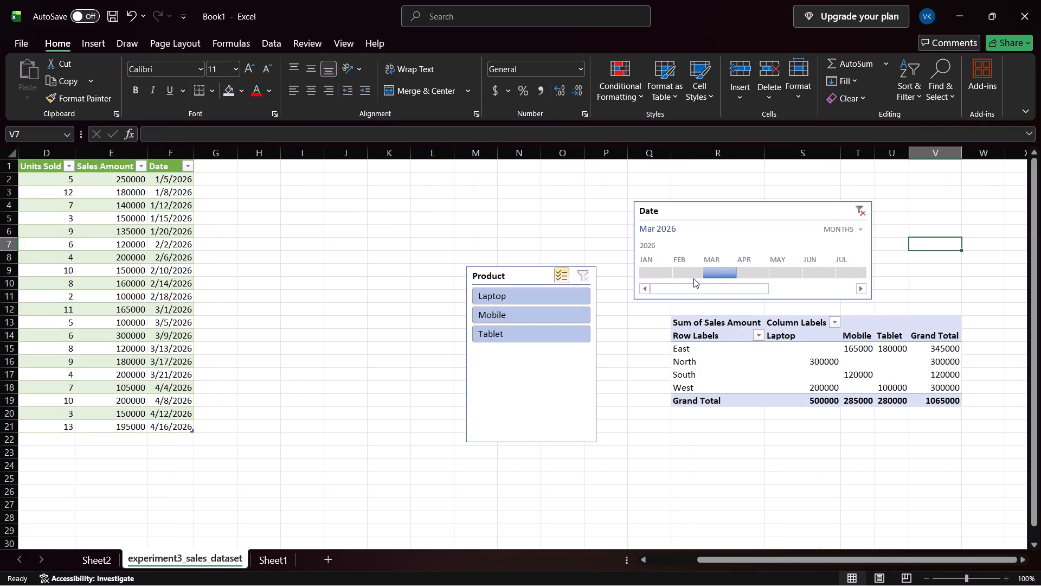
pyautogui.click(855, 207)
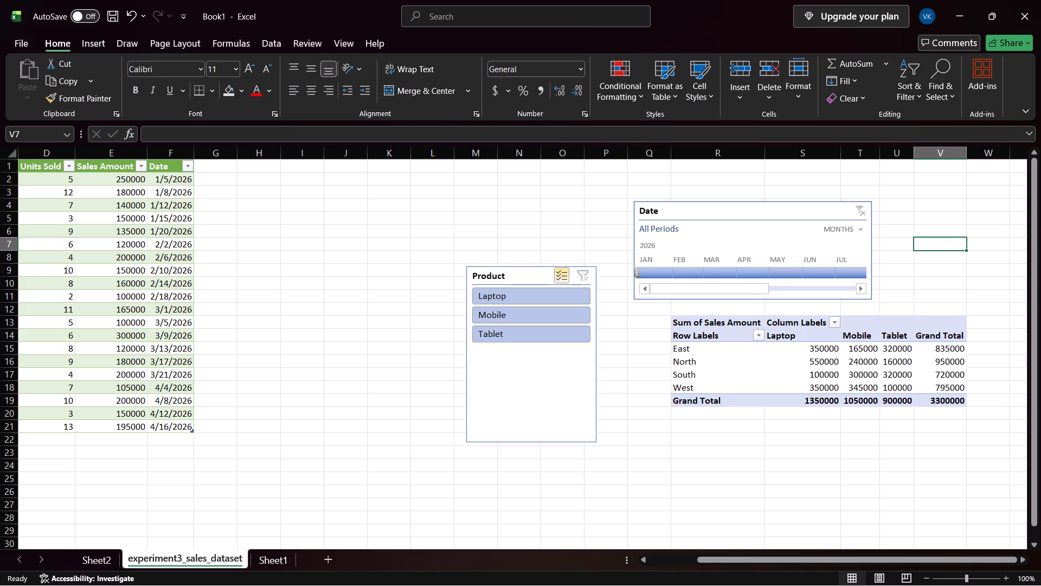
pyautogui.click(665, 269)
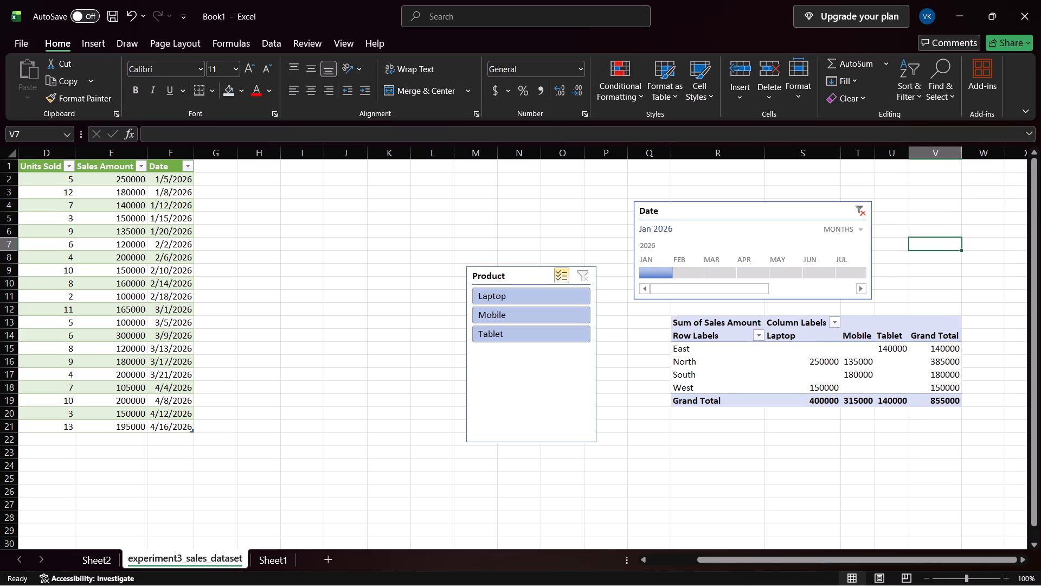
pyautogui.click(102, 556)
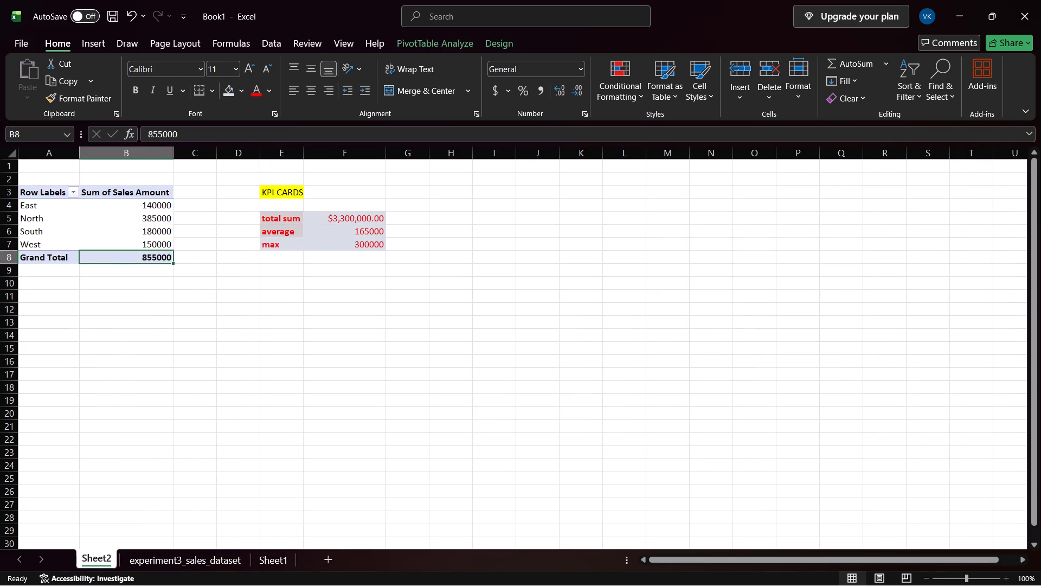
# Filter the Date timeline to February 2026 and check the linked dashboard pivot table on Sheet2.
pyautogui.click(166, 563)
pyautogui.click(682, 270)
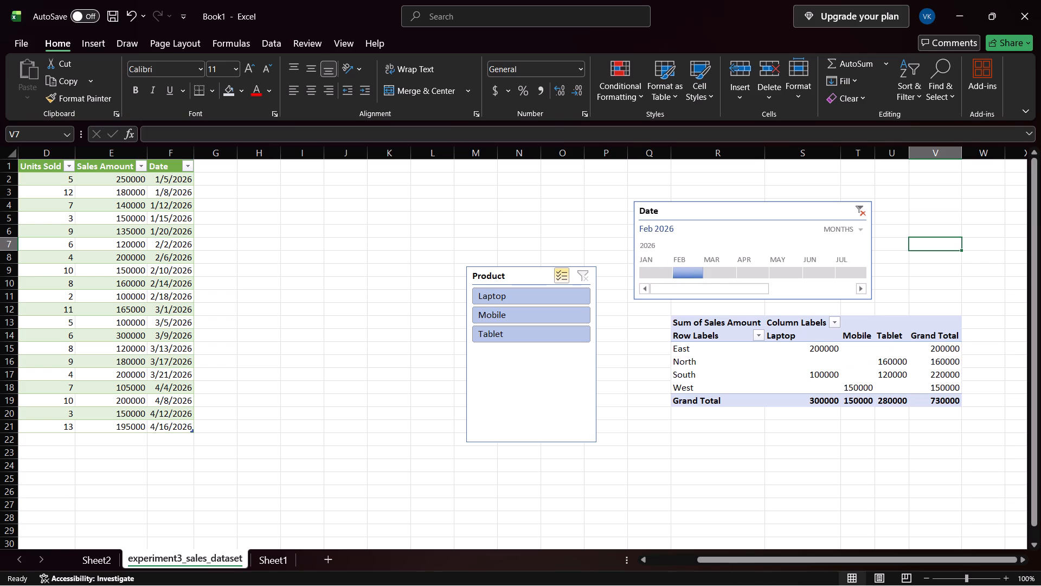
pyautogui.click(102, 560)
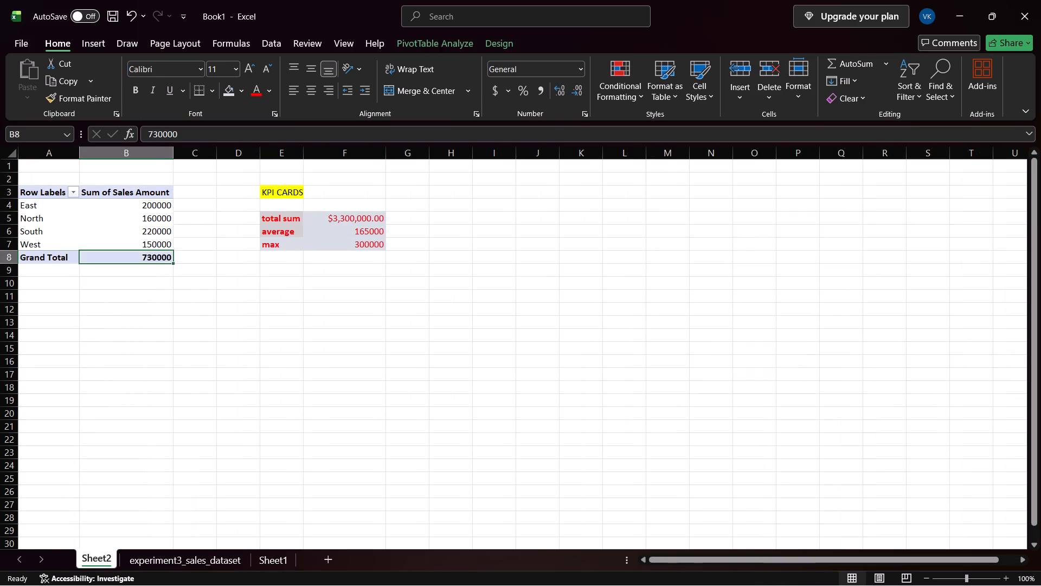
# Filter the Date timeline on the sales dataset sheet to March 2026 and check the linked pivot table on Sheet2.
pyautogui.doubleClick(169, 549)
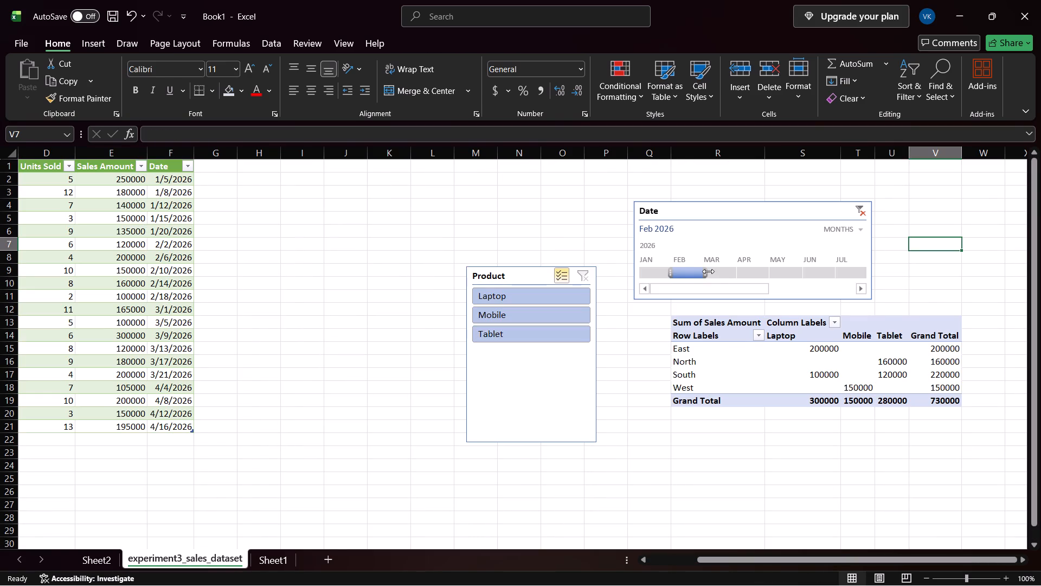
pyautogui.click(708, 271)
pyautogui.click(714, 271)
pyautogui.click(93, 563)
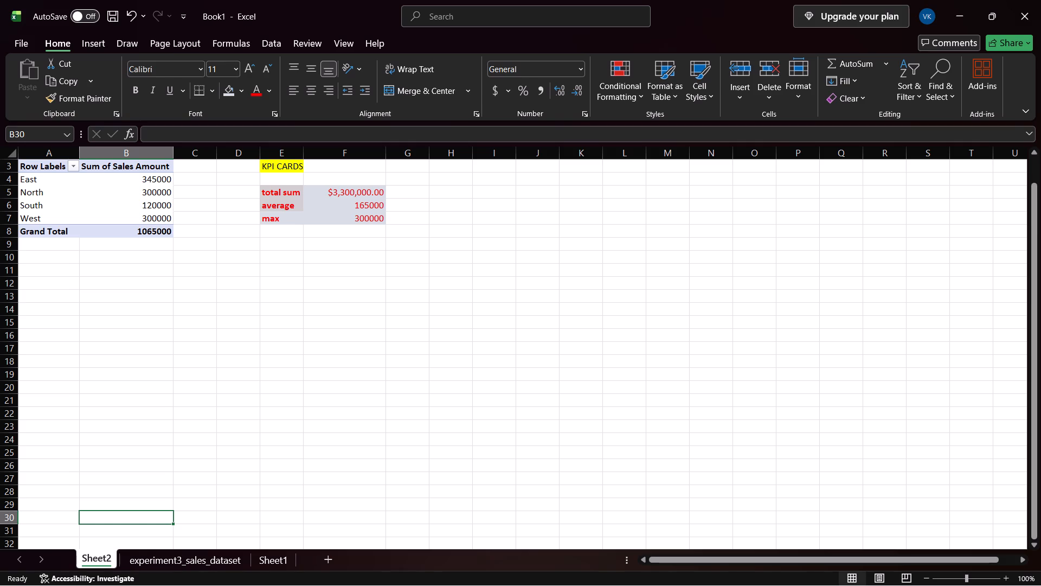
# Filter the Date timeline to April 2026, check the linked pivot table on Sheet2, and return to the sales dataset sheet.
pyautogui.click(183, 557)
pyautogui.click(759, 270)
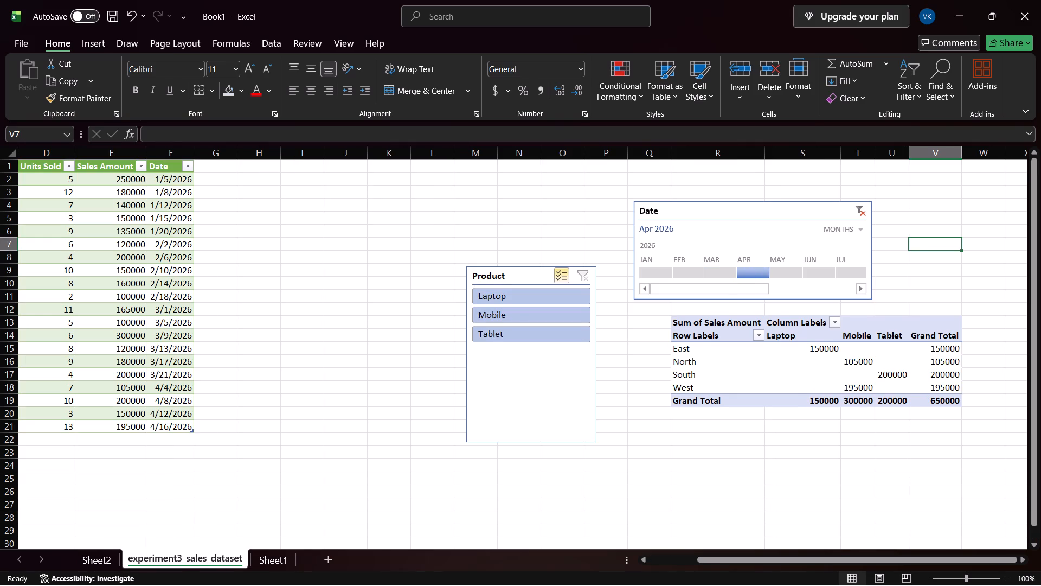
pyautogui.click(97, 553)
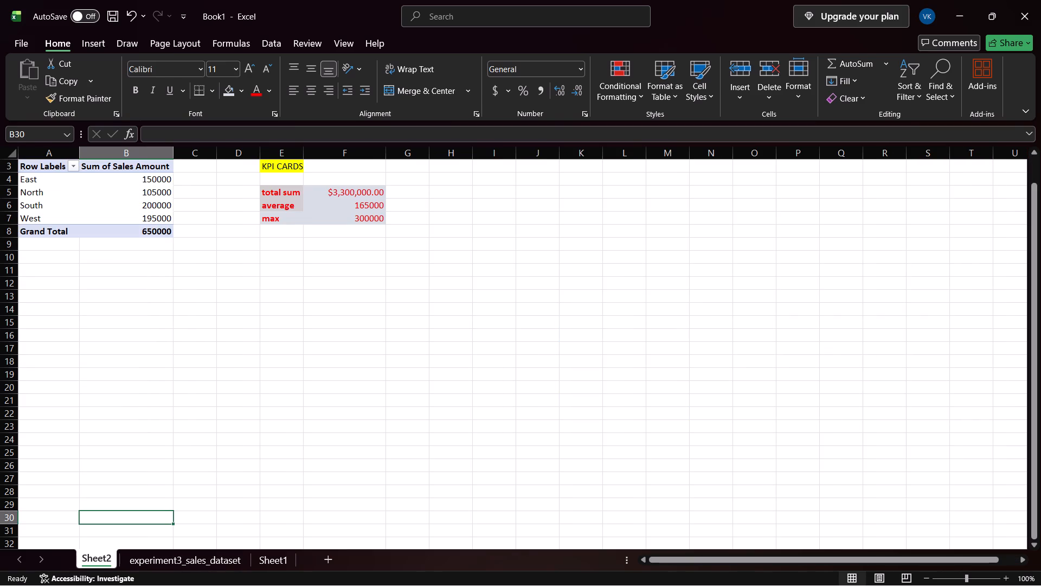
pyautogui.click(167, 559)
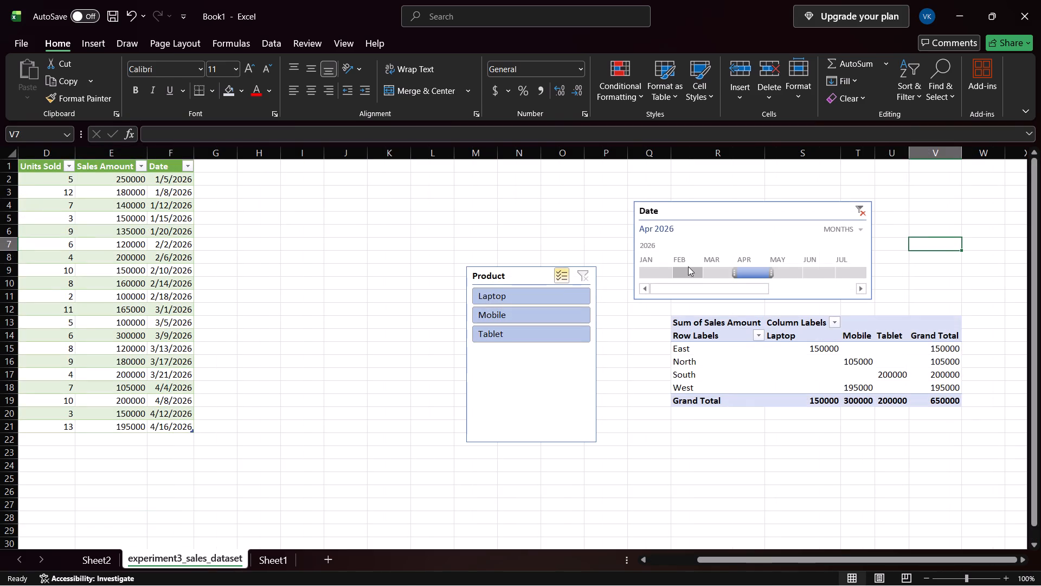
# Switch to daspracticals.pdf in Edge to check the remaining Experiment 5 instructions, and return to the Excel workbook.
pyautogui.click(518, 573)
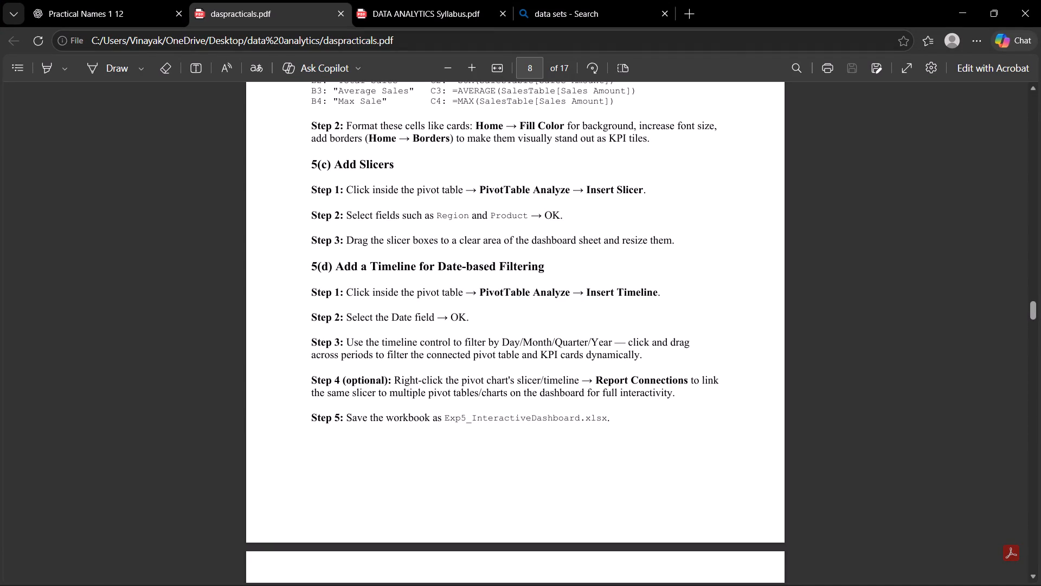
pyautogui.click(966, 0)
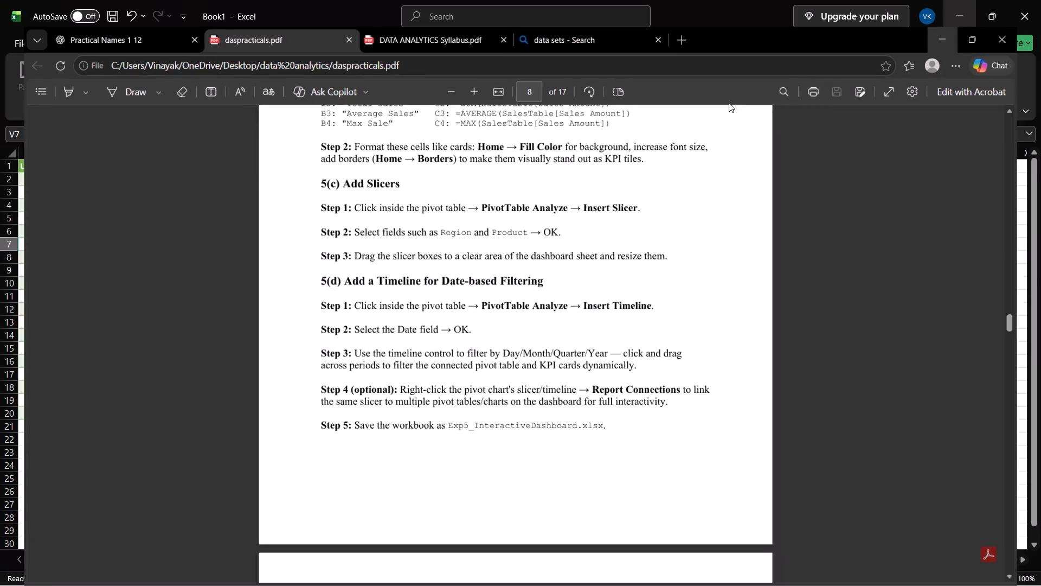
# Save the workbook as exp5 in the daspracticals folder inside data analytics, and close it.
pyautogui.click(19, 46)
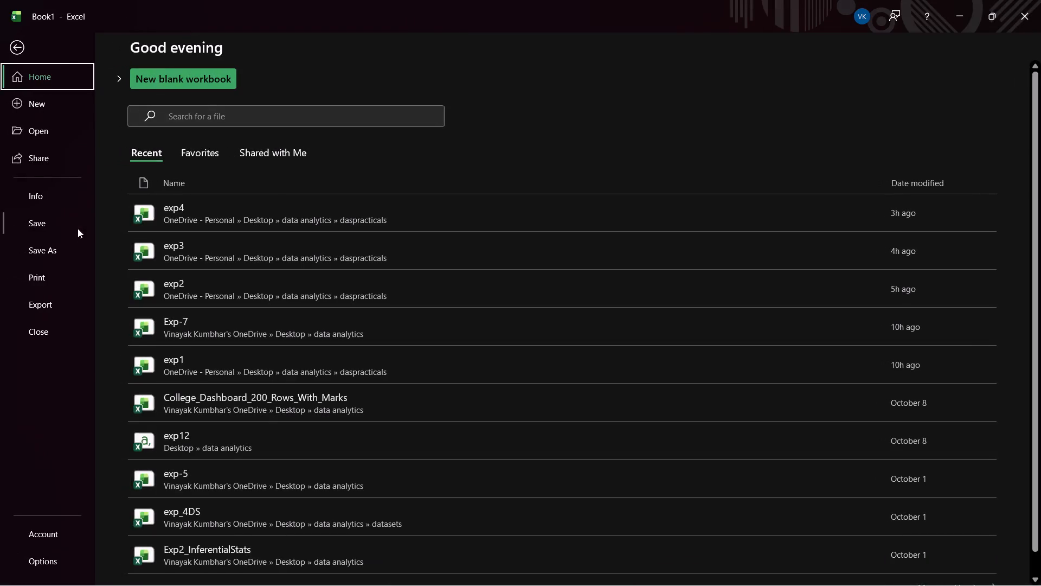
pyautogui.click(43, 252)
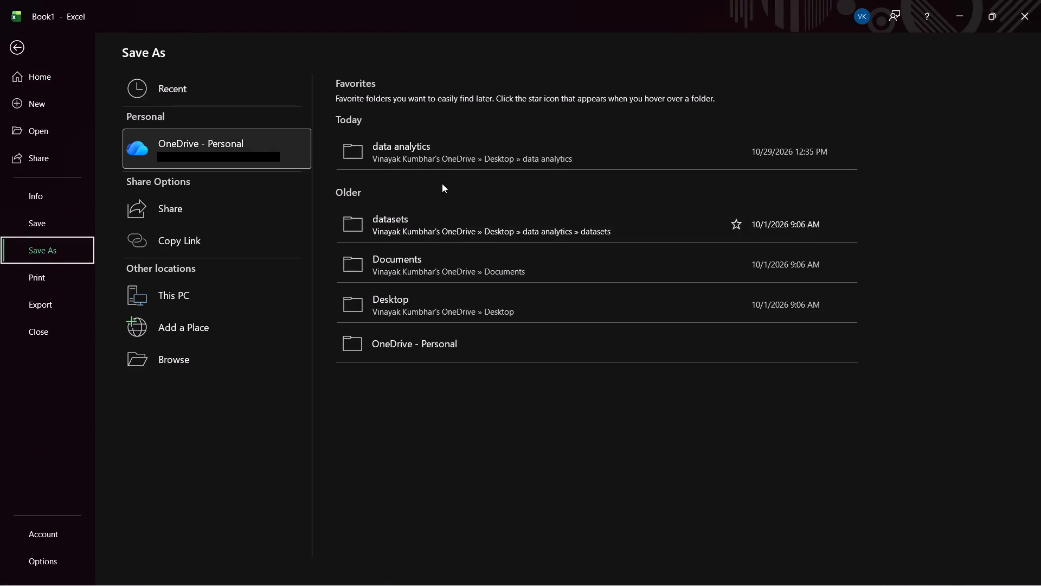
pyautogui.click(440, 160)
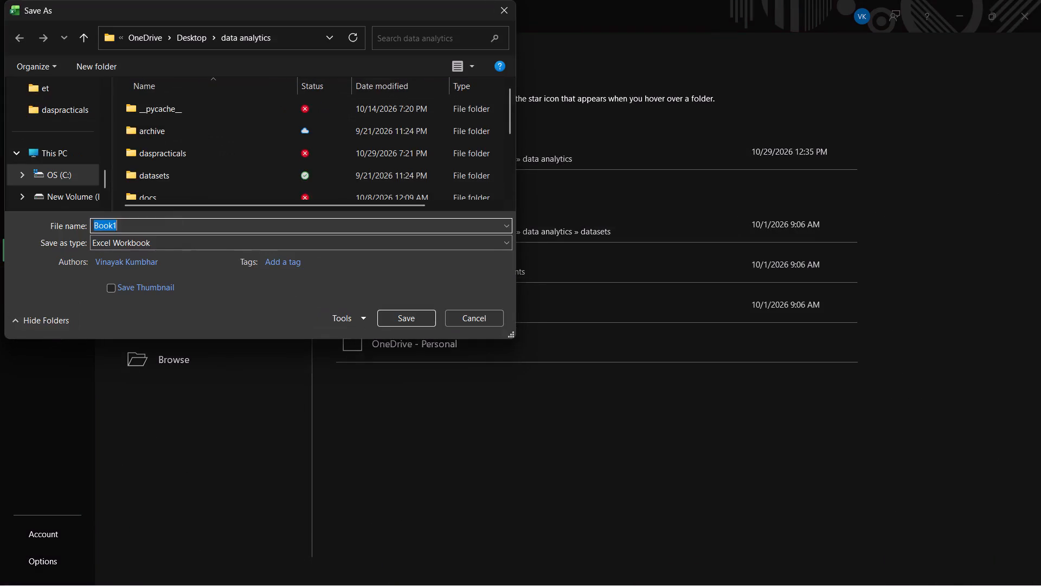
pyautogui.doubleClick(173, 152)
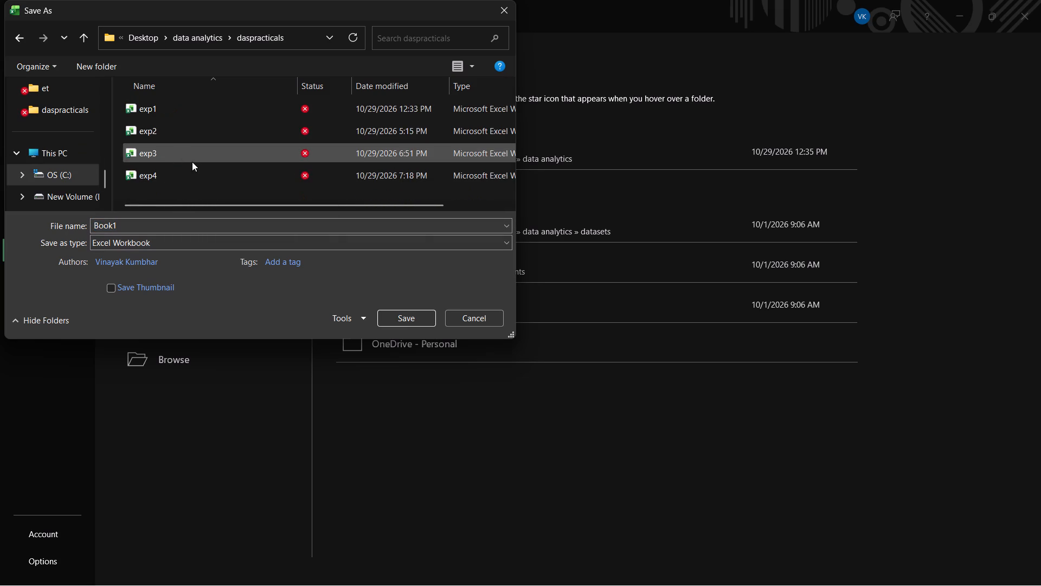
pyautogui.scroll(-4, 196, 162)
pyautogui.scroll(3, 199, 162)
pyautogui.click(121, 225)
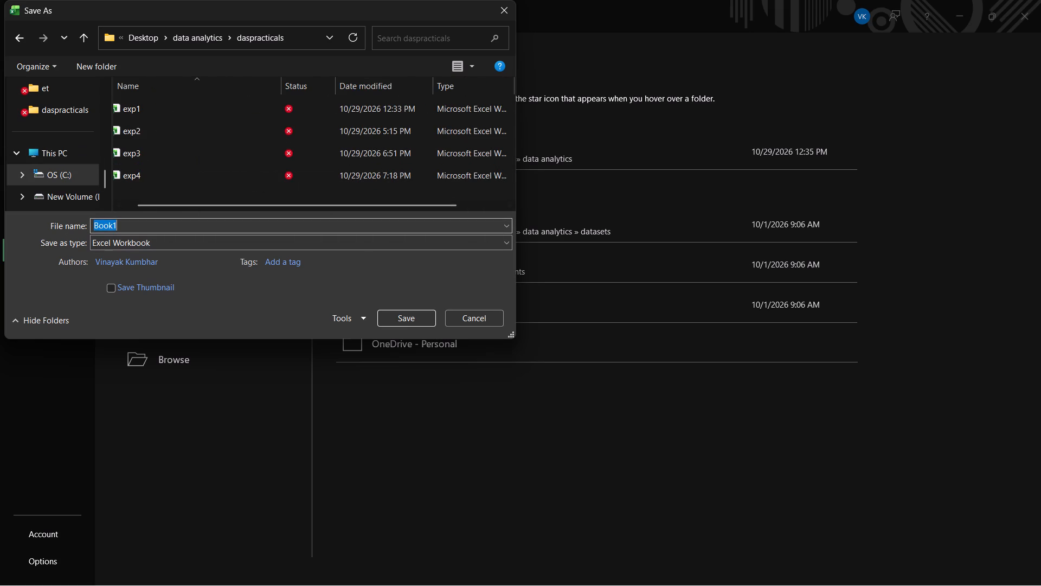
pyautogui.write('exp')
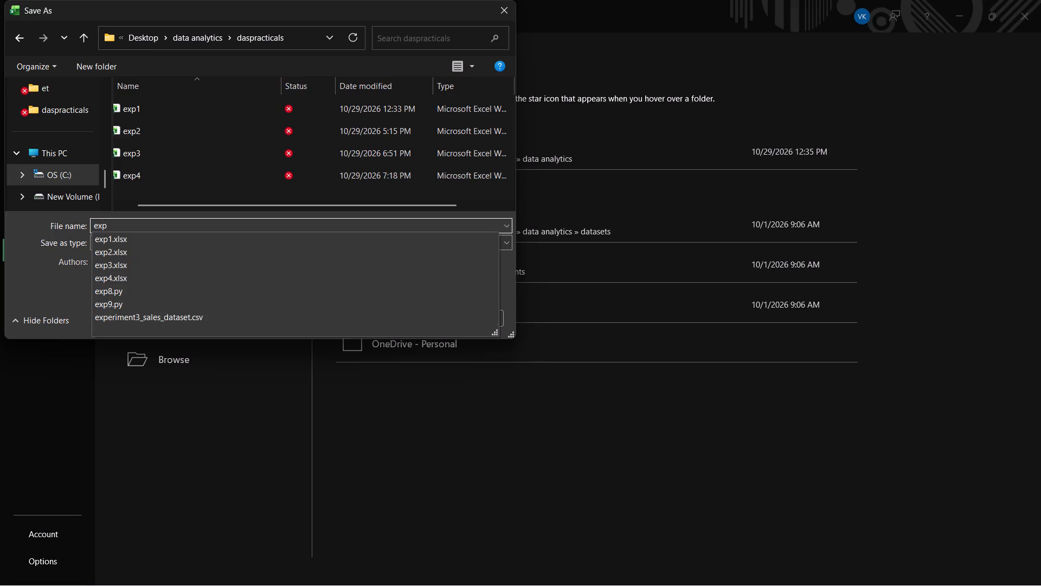
pyautogui.press('5')
pyautogui.press('Return')
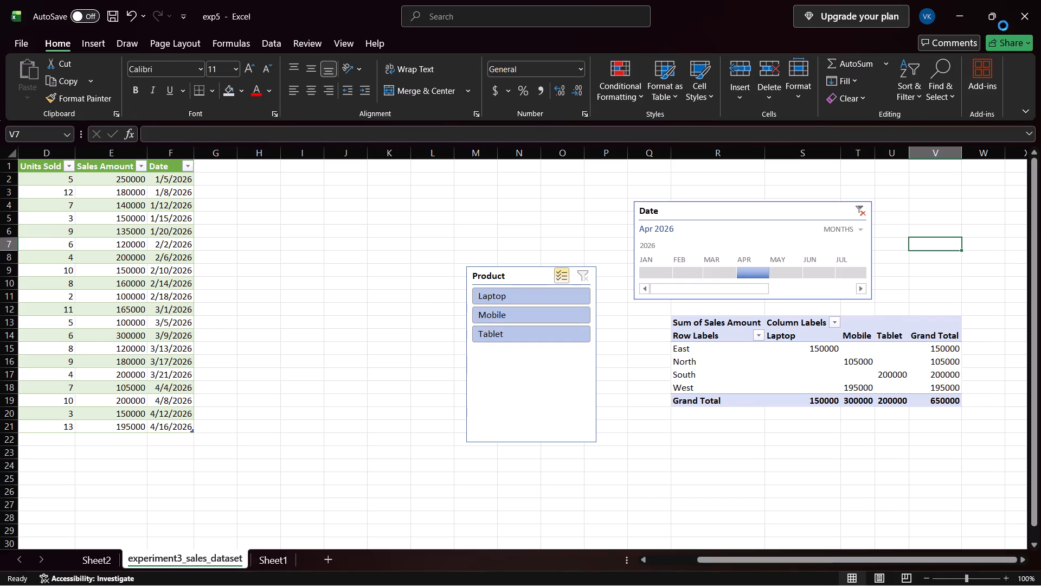
pyautogui.click(1024, 16)
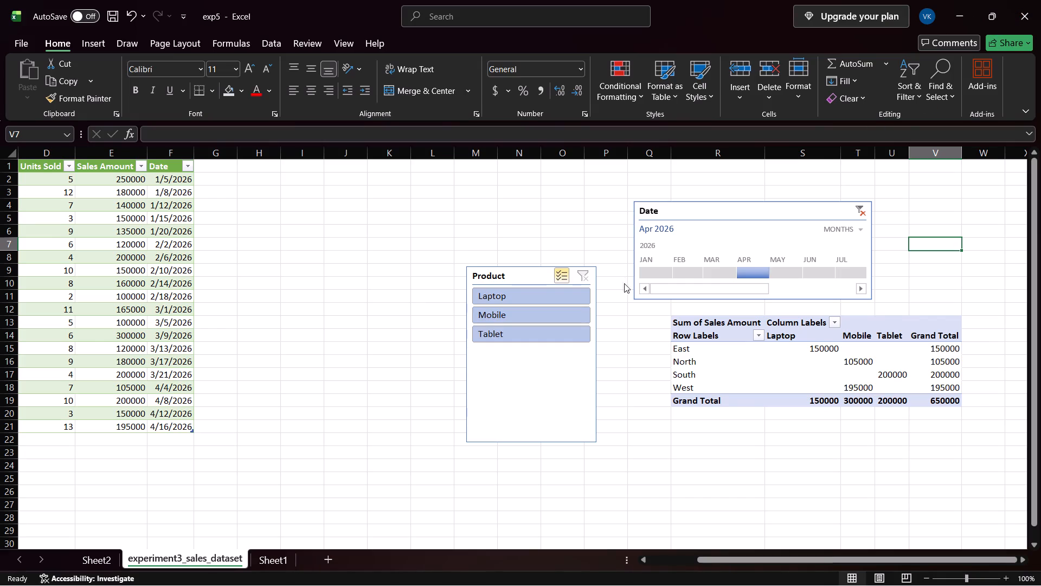